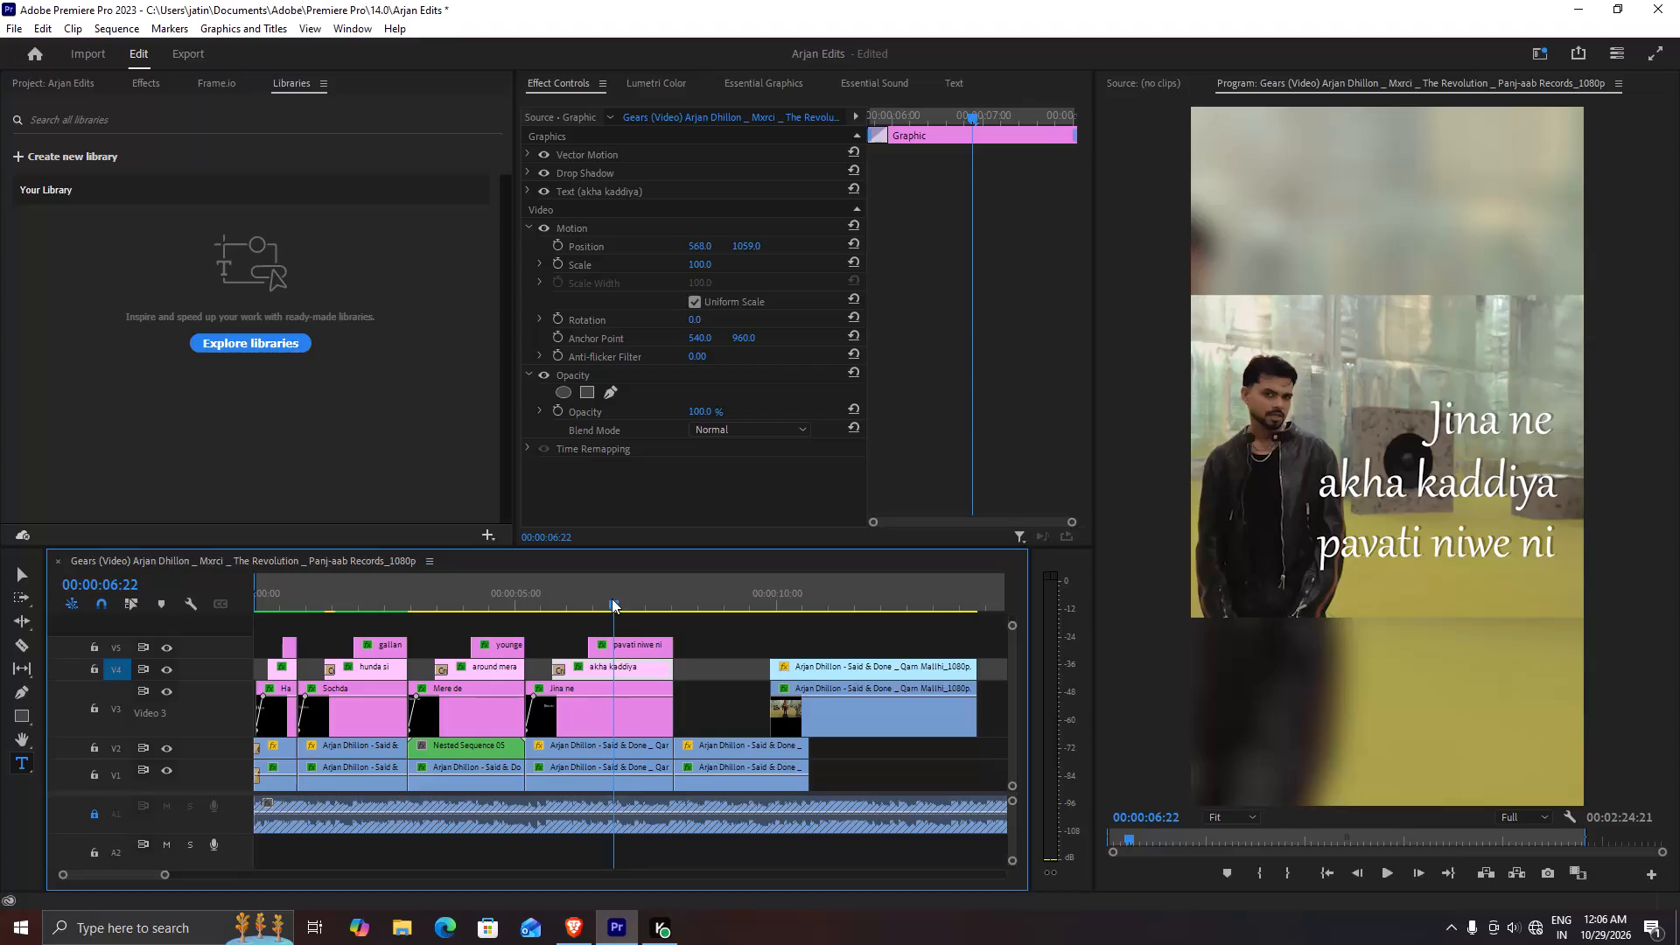
Trim the start of the "pavati niwe ni" title to the playhead at 00:00:06:22 and play back the lyric section.
left_click(642, 648)
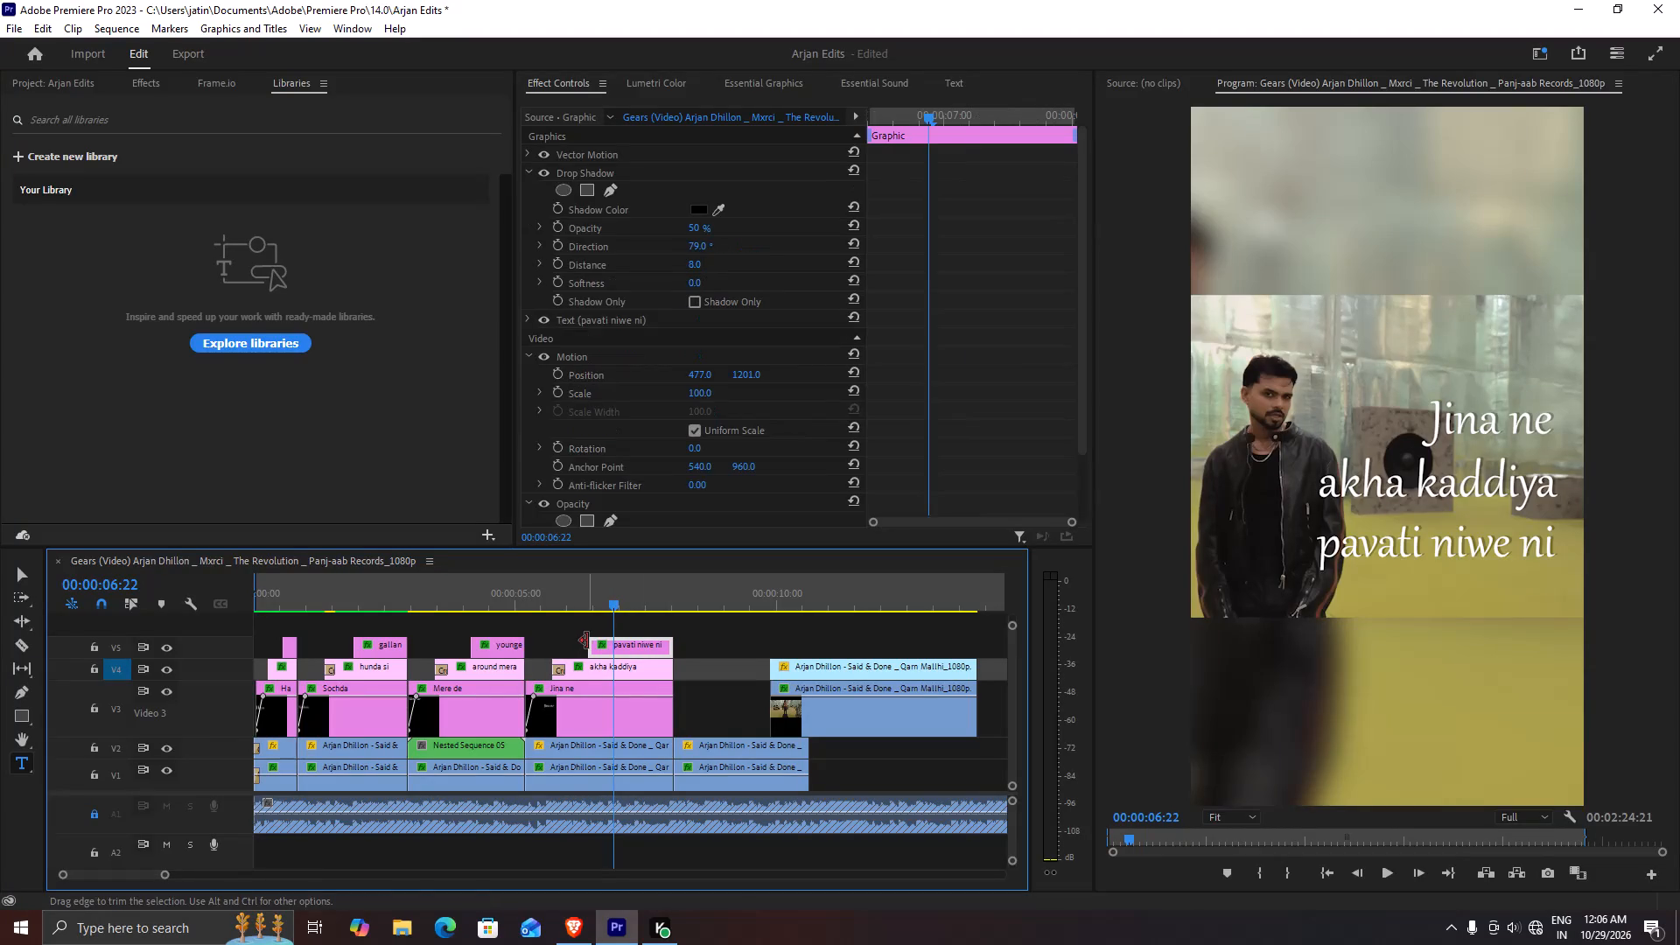
left_click_drag(587, 640, 609, 647)
left_click_drag(621, 593, 544, 609)
key("space")
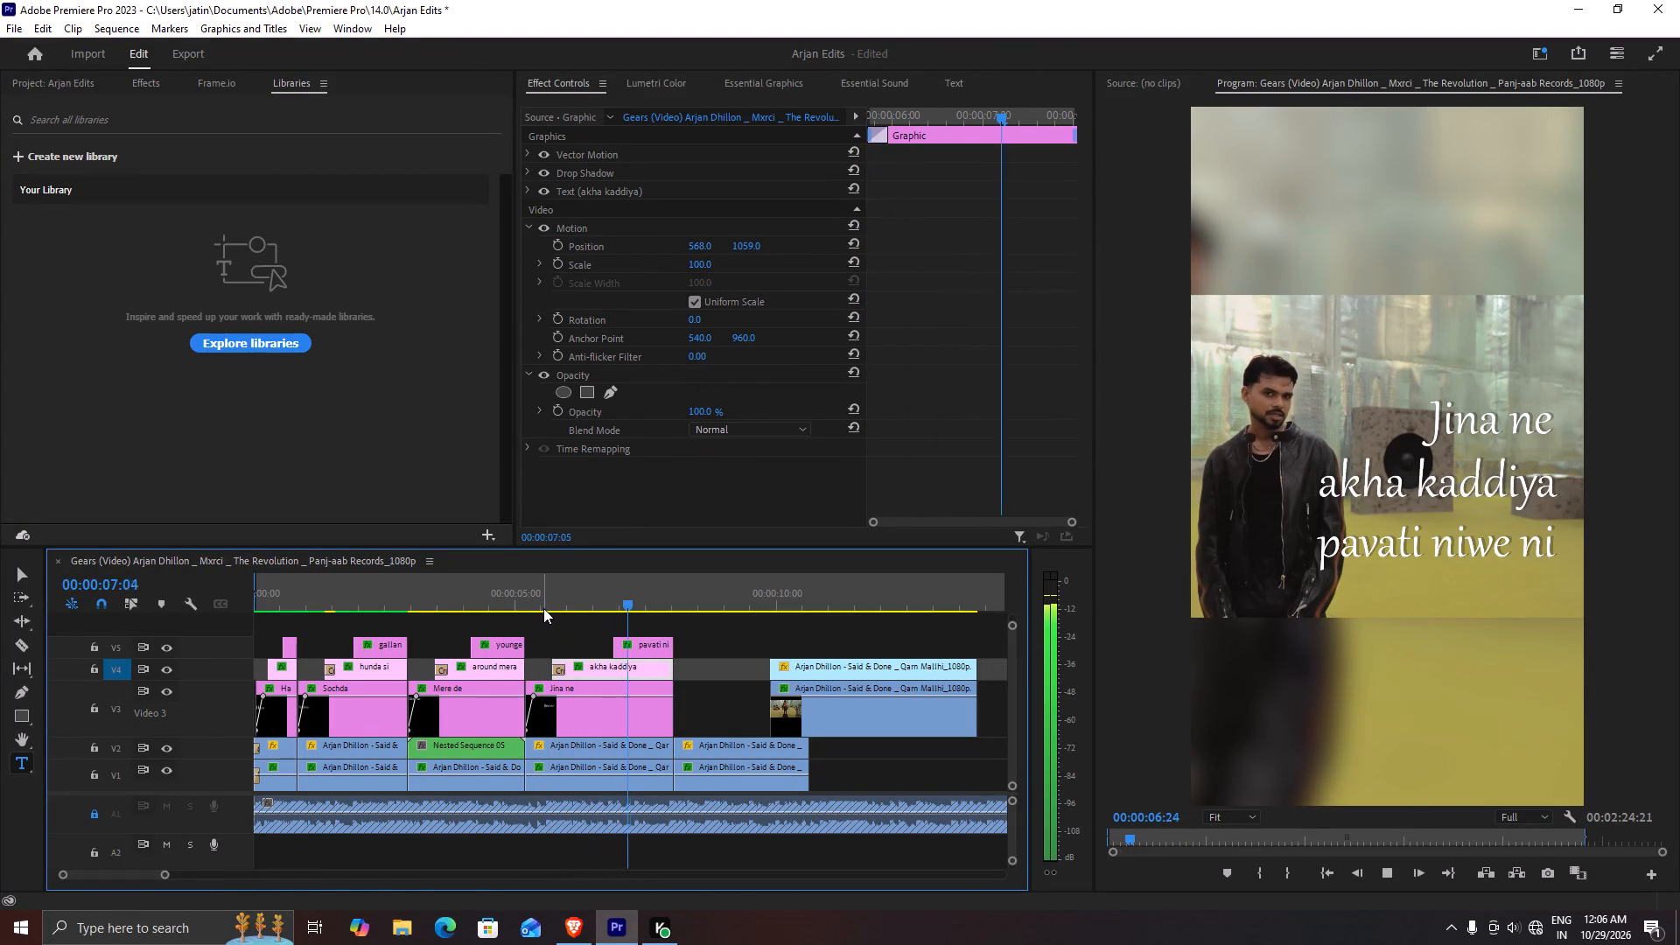
key("space")
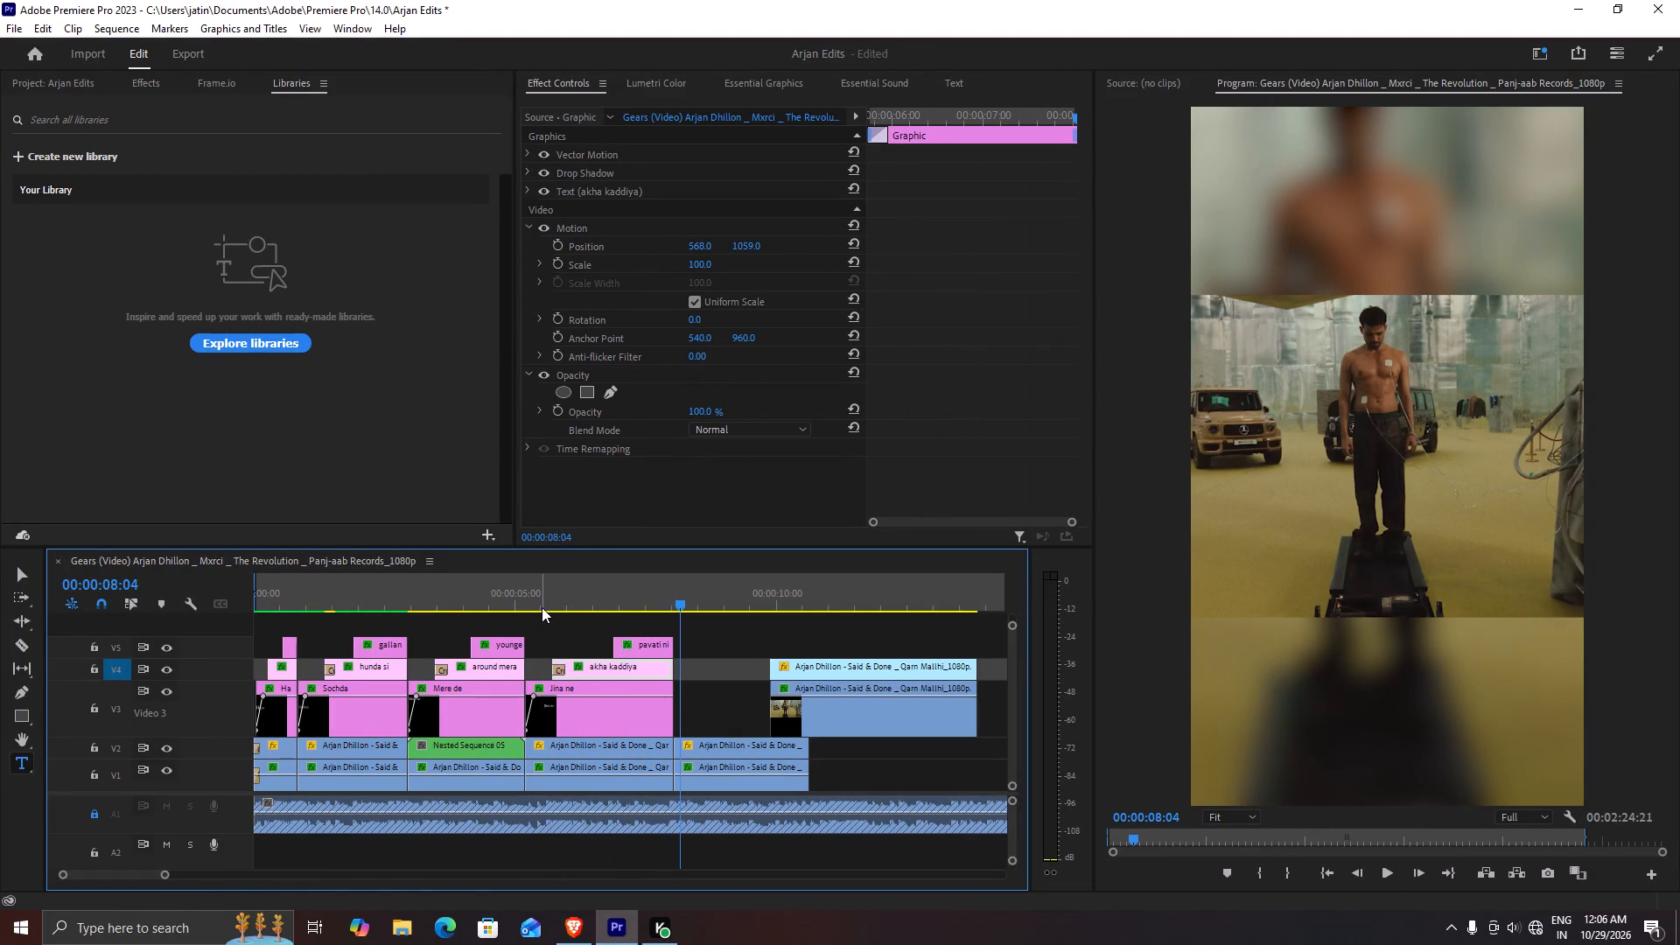
Examine the settings and timing of the transition at the start of the "akha kaddiya" title.
left_click(632, 640)
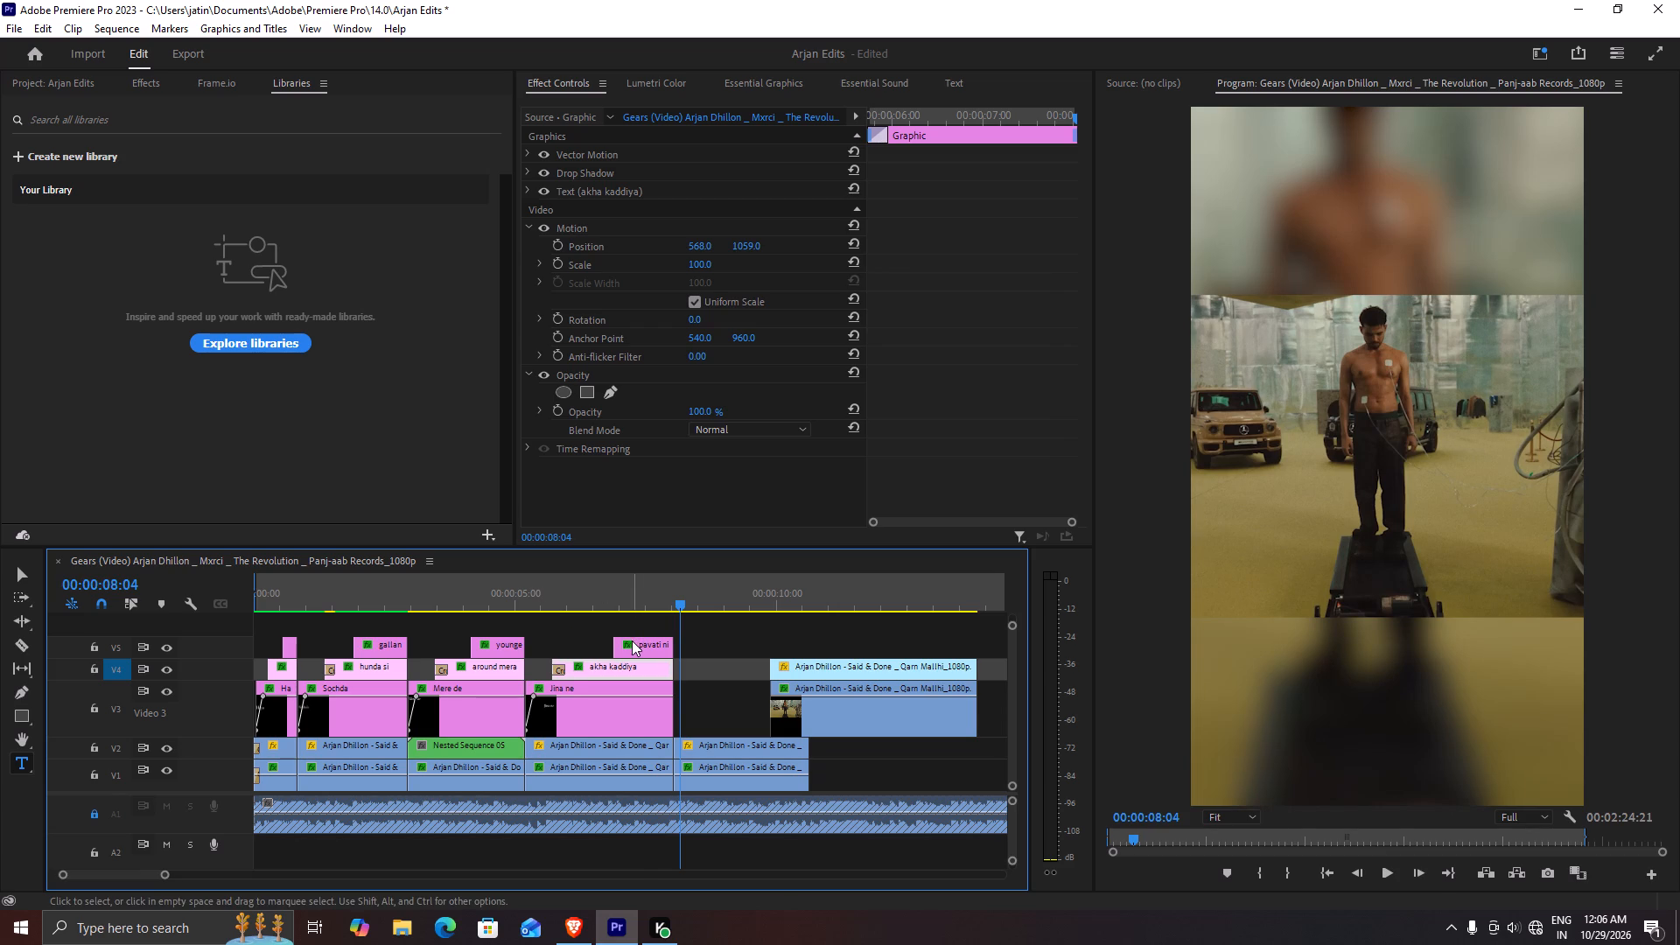
left_click(556, 668)
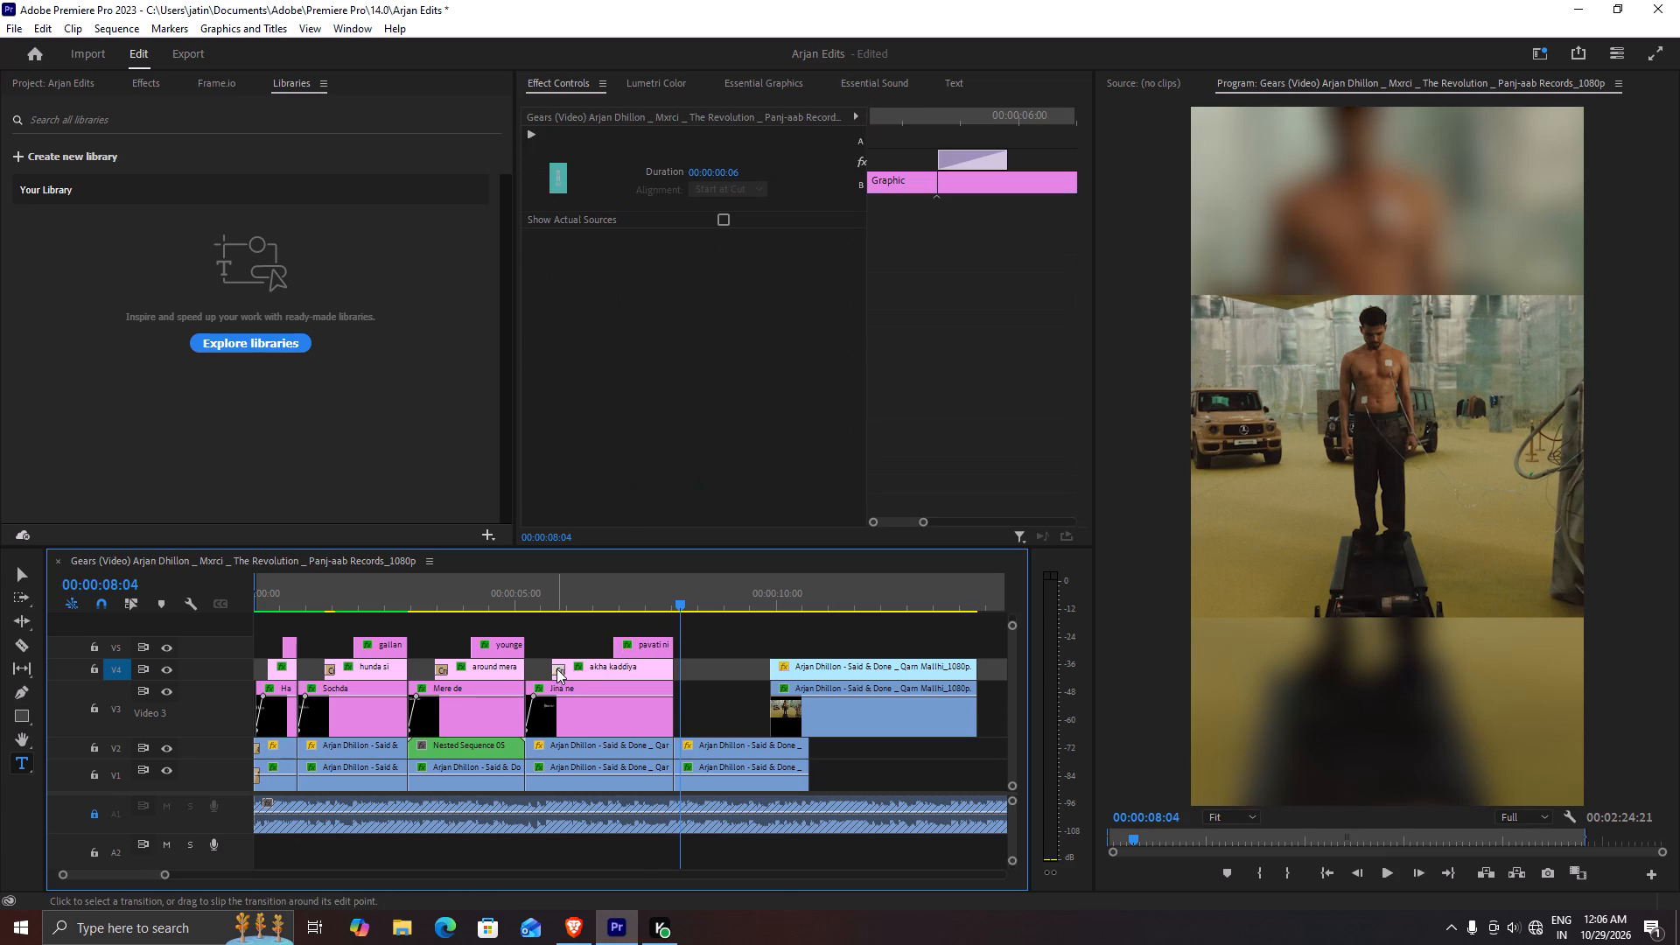
left_click(722, 220)
left_click(722, 220)
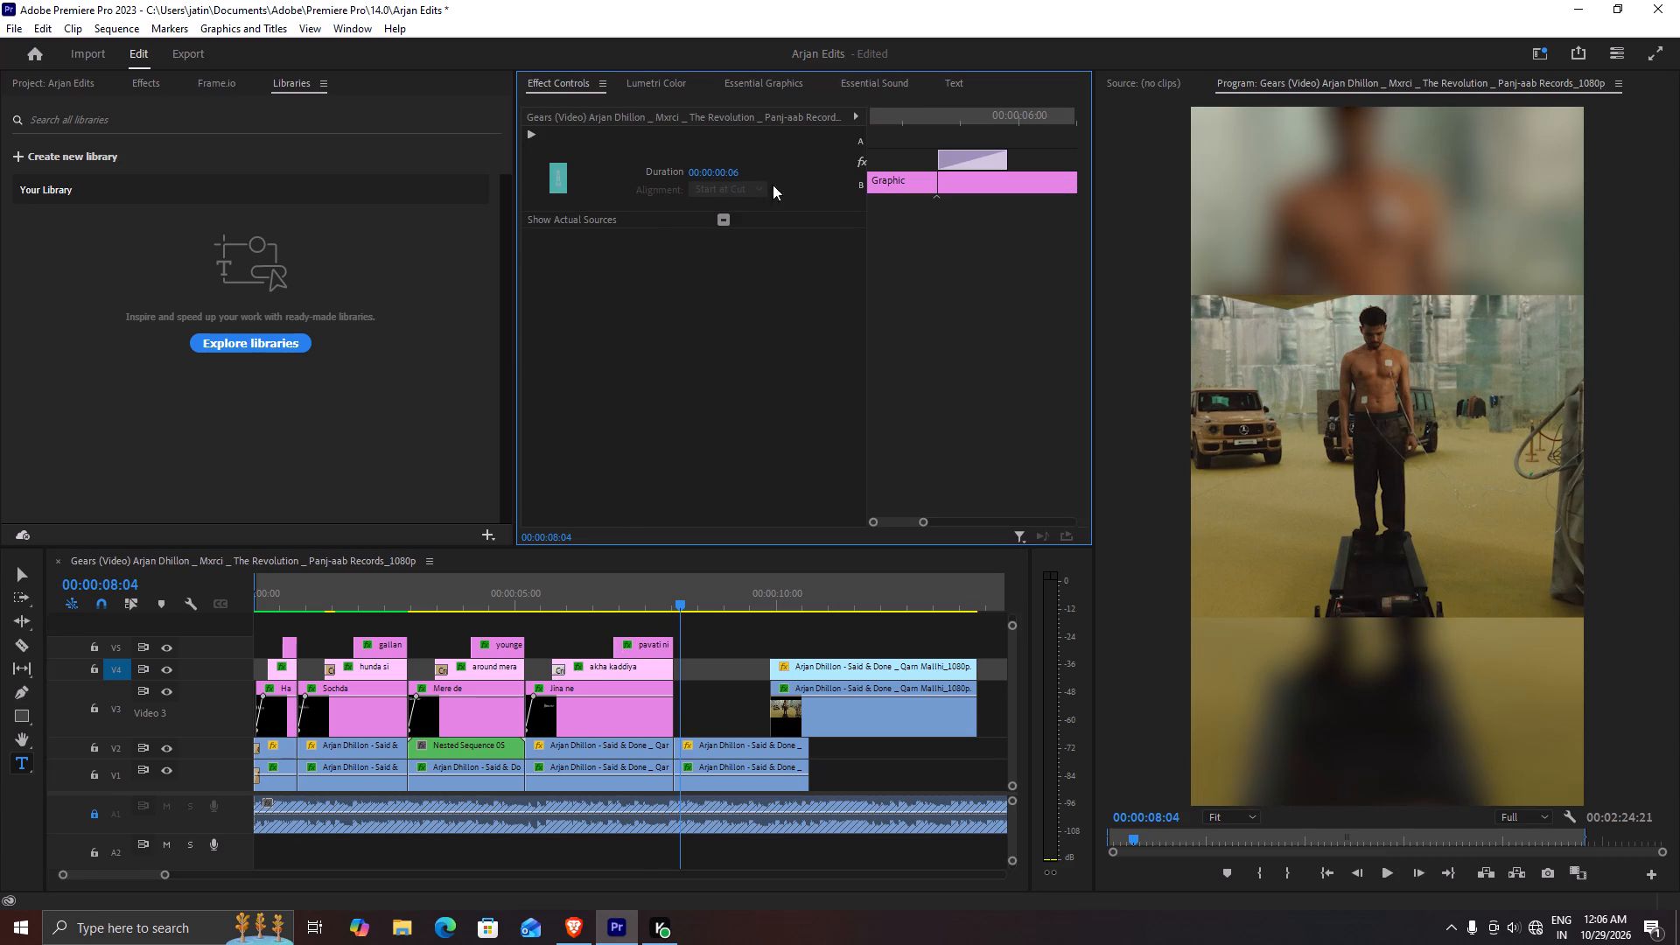
left_click(858, 161)
left_click(858, 161)
left_click(959, 157)
left_click(971, 150)
left_click_drag(971, 122, 1005, 185)
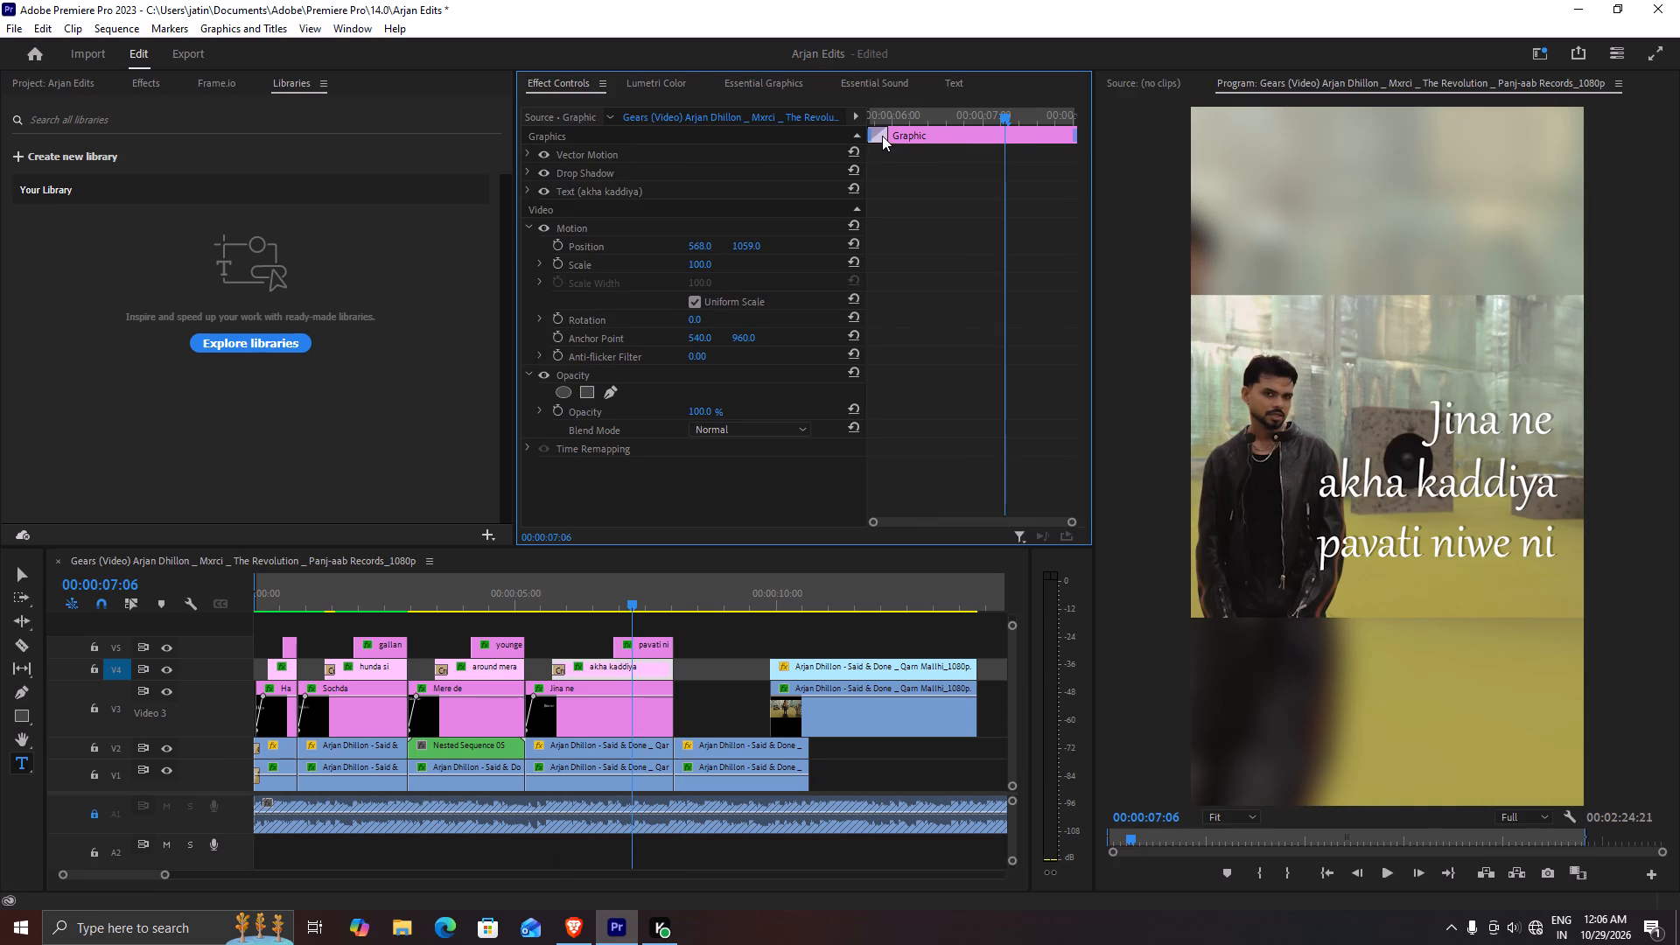
left_click(882, 136)
left_click_drag(882, 136, 927, 185)
left_click(881, 135)
double_click(881, 135)
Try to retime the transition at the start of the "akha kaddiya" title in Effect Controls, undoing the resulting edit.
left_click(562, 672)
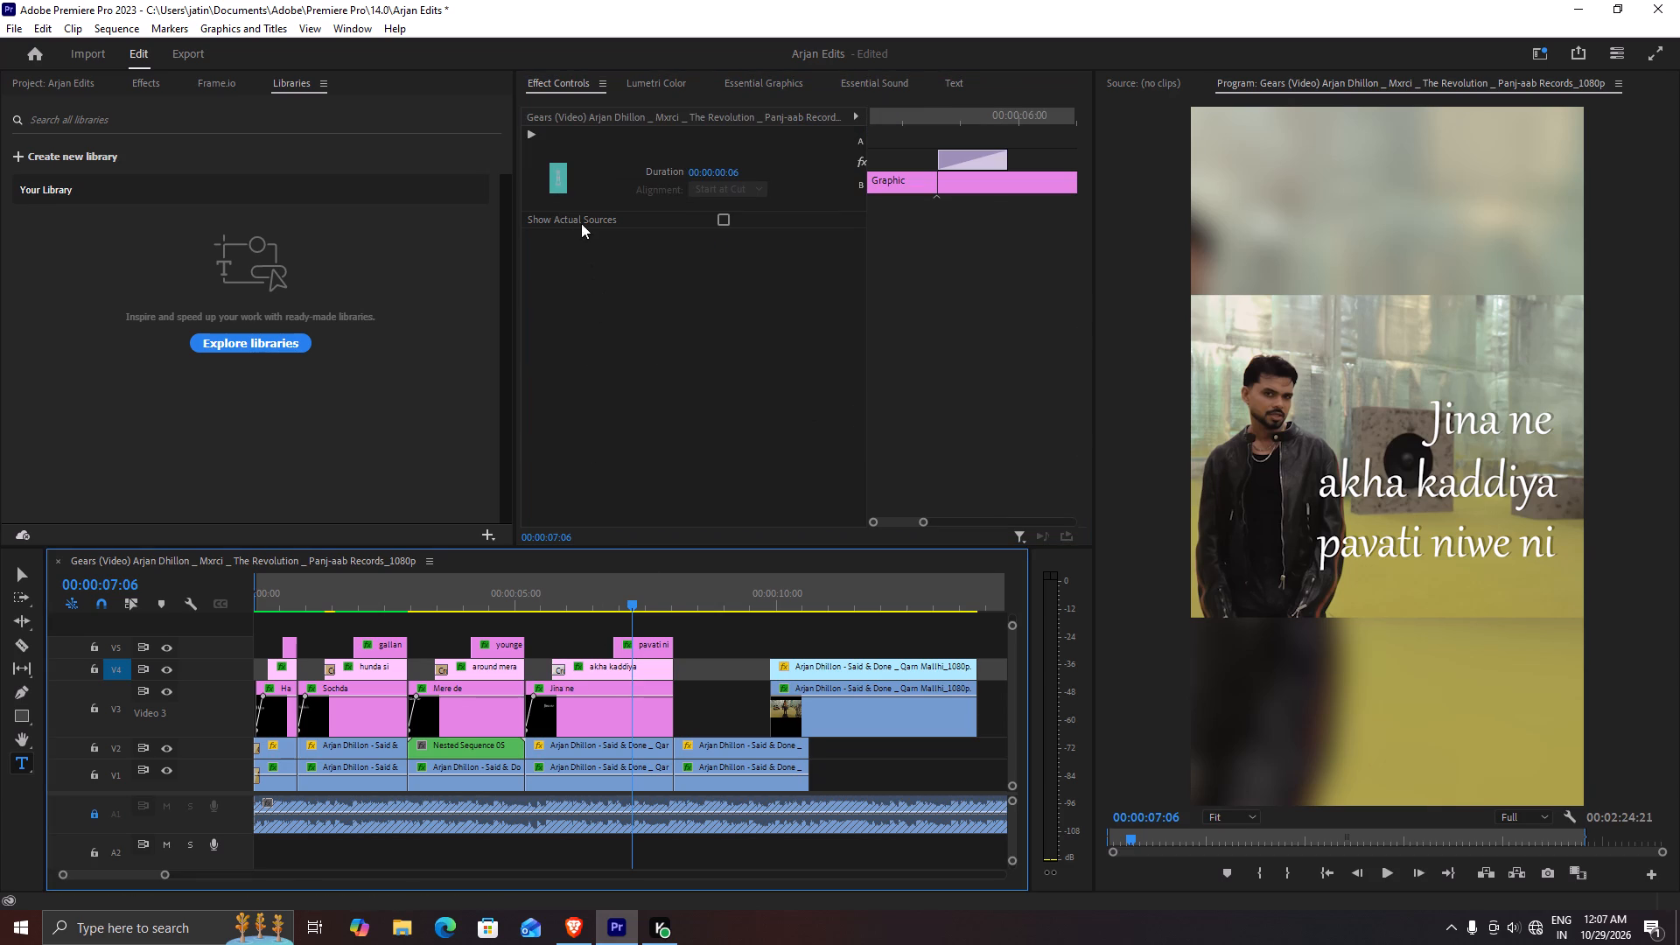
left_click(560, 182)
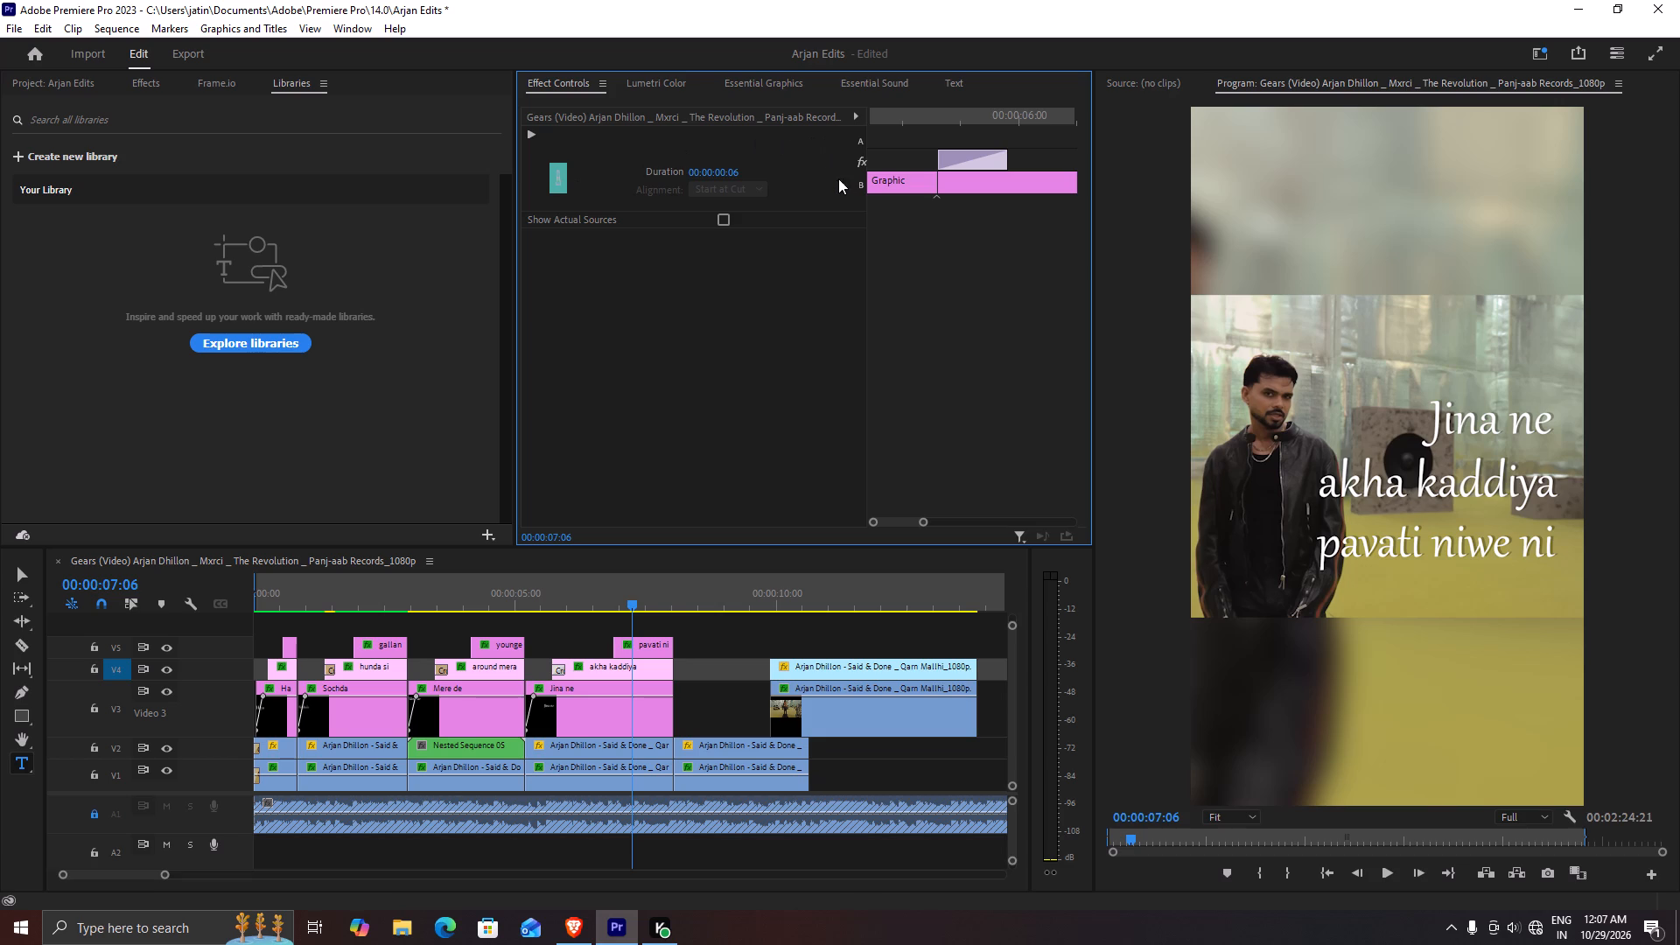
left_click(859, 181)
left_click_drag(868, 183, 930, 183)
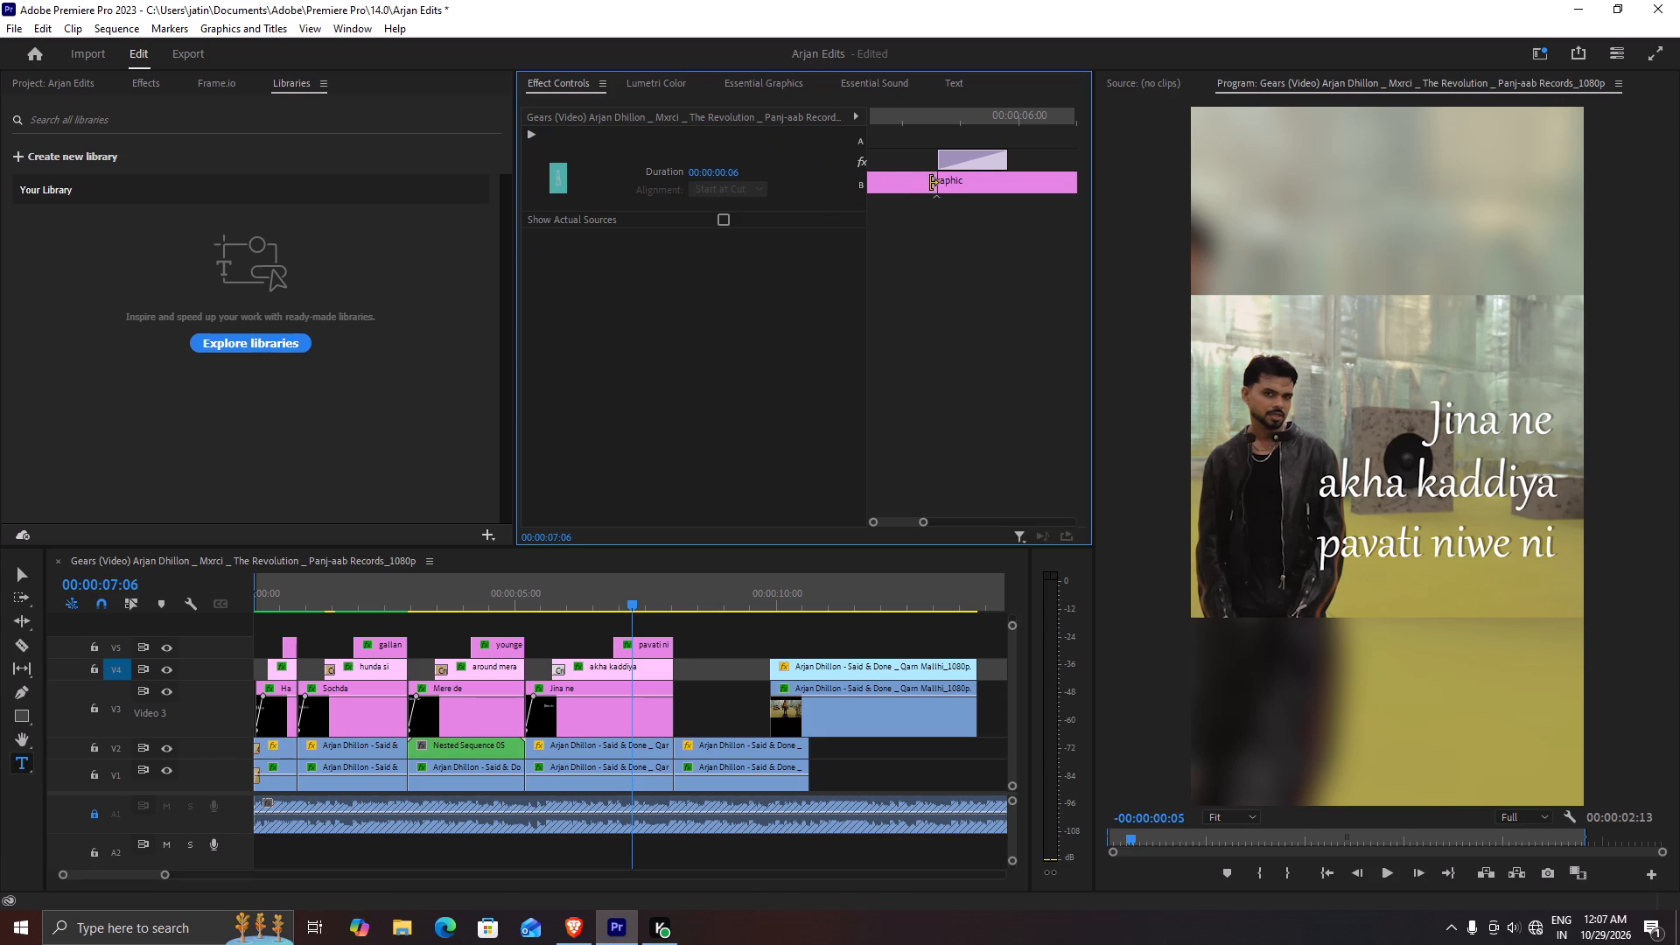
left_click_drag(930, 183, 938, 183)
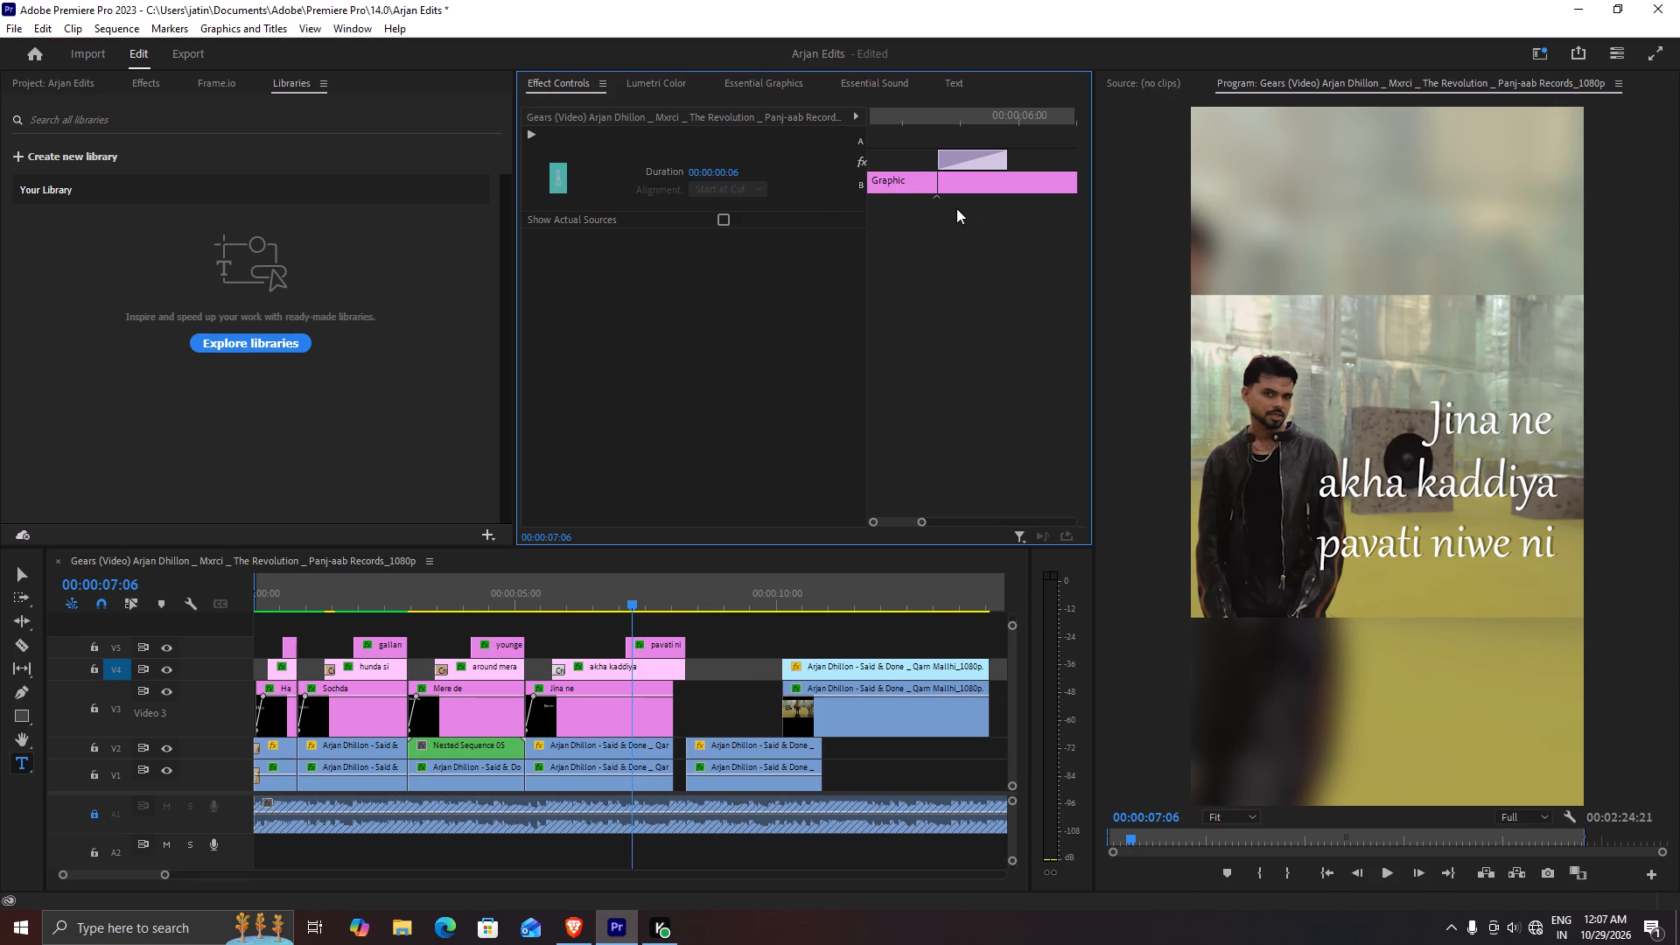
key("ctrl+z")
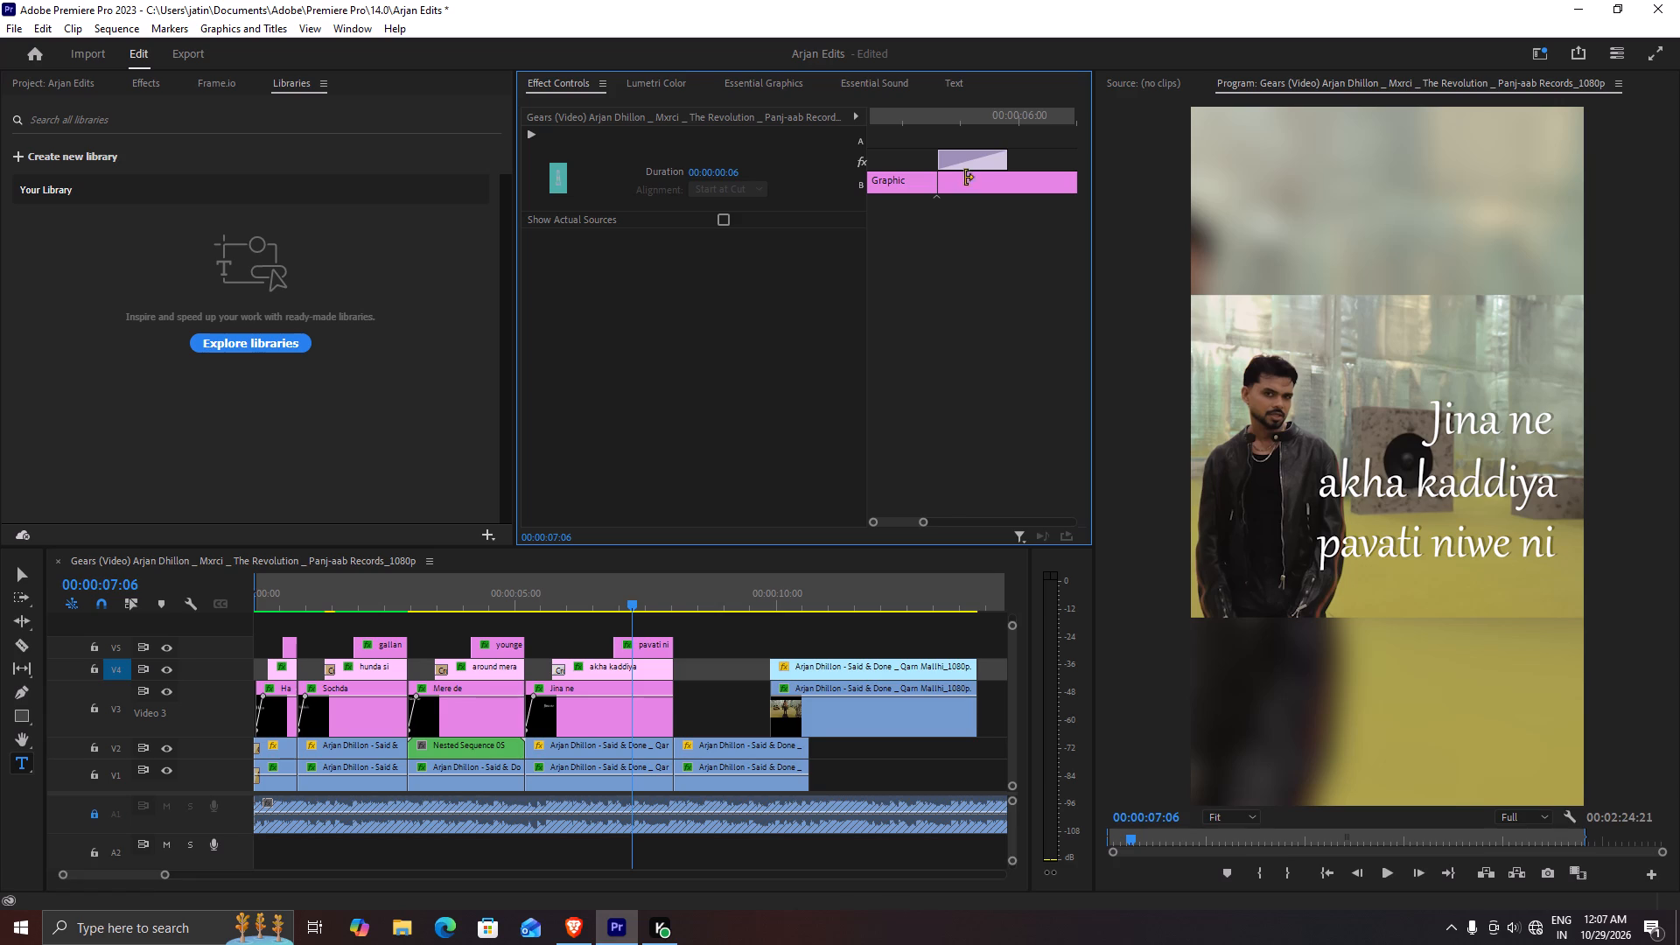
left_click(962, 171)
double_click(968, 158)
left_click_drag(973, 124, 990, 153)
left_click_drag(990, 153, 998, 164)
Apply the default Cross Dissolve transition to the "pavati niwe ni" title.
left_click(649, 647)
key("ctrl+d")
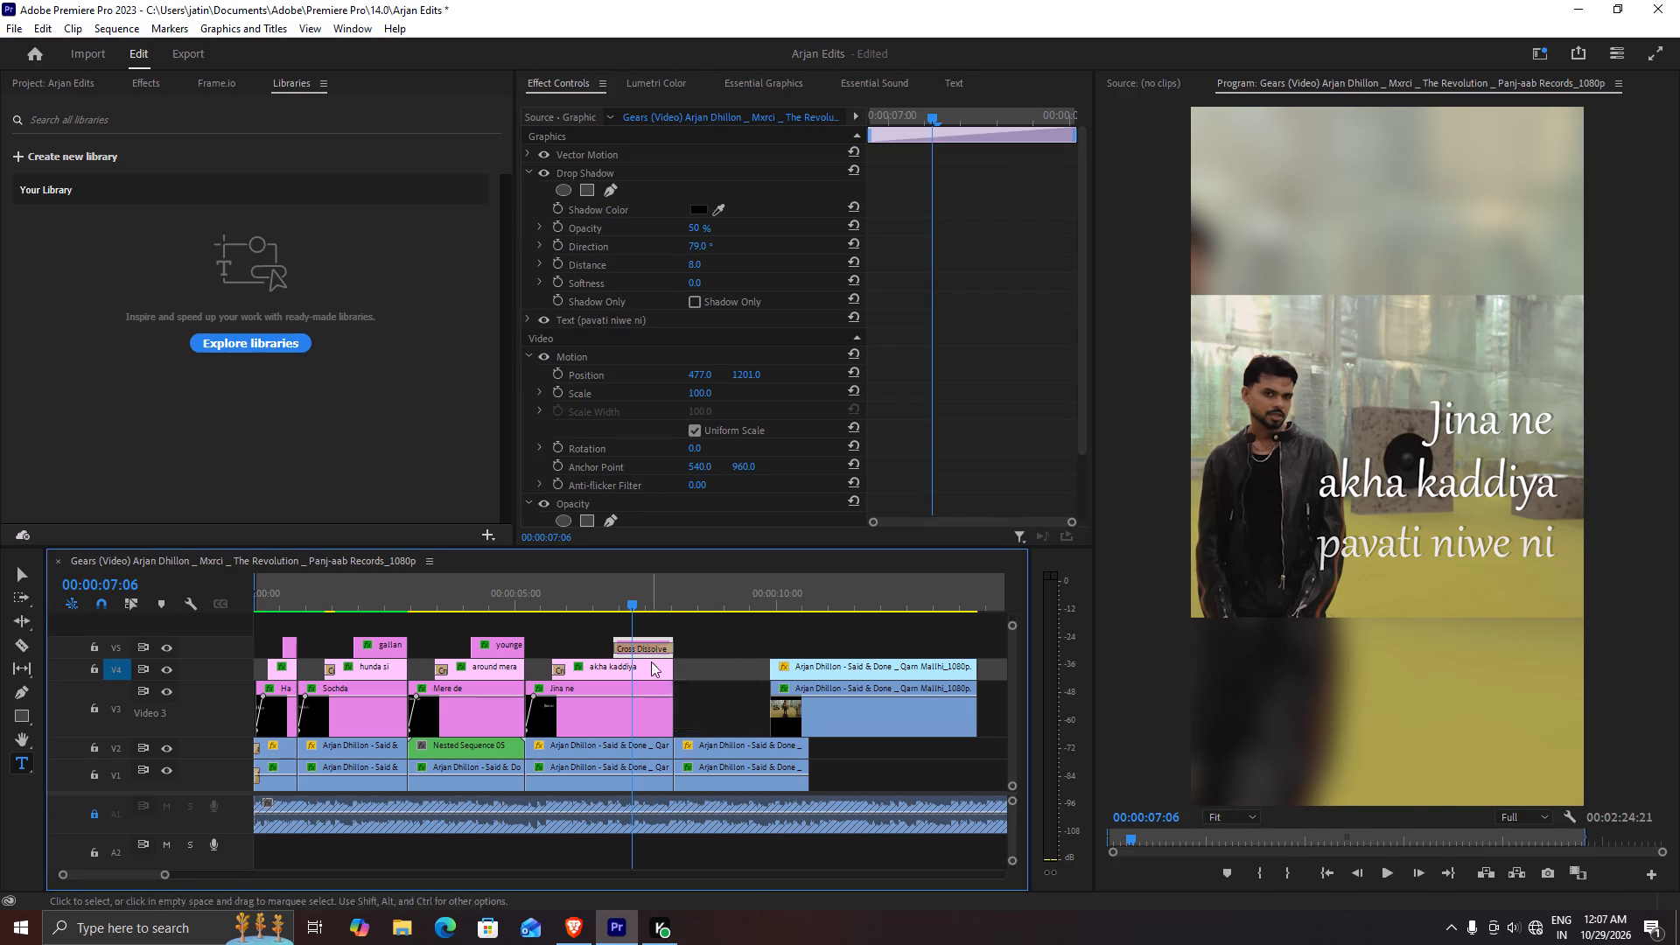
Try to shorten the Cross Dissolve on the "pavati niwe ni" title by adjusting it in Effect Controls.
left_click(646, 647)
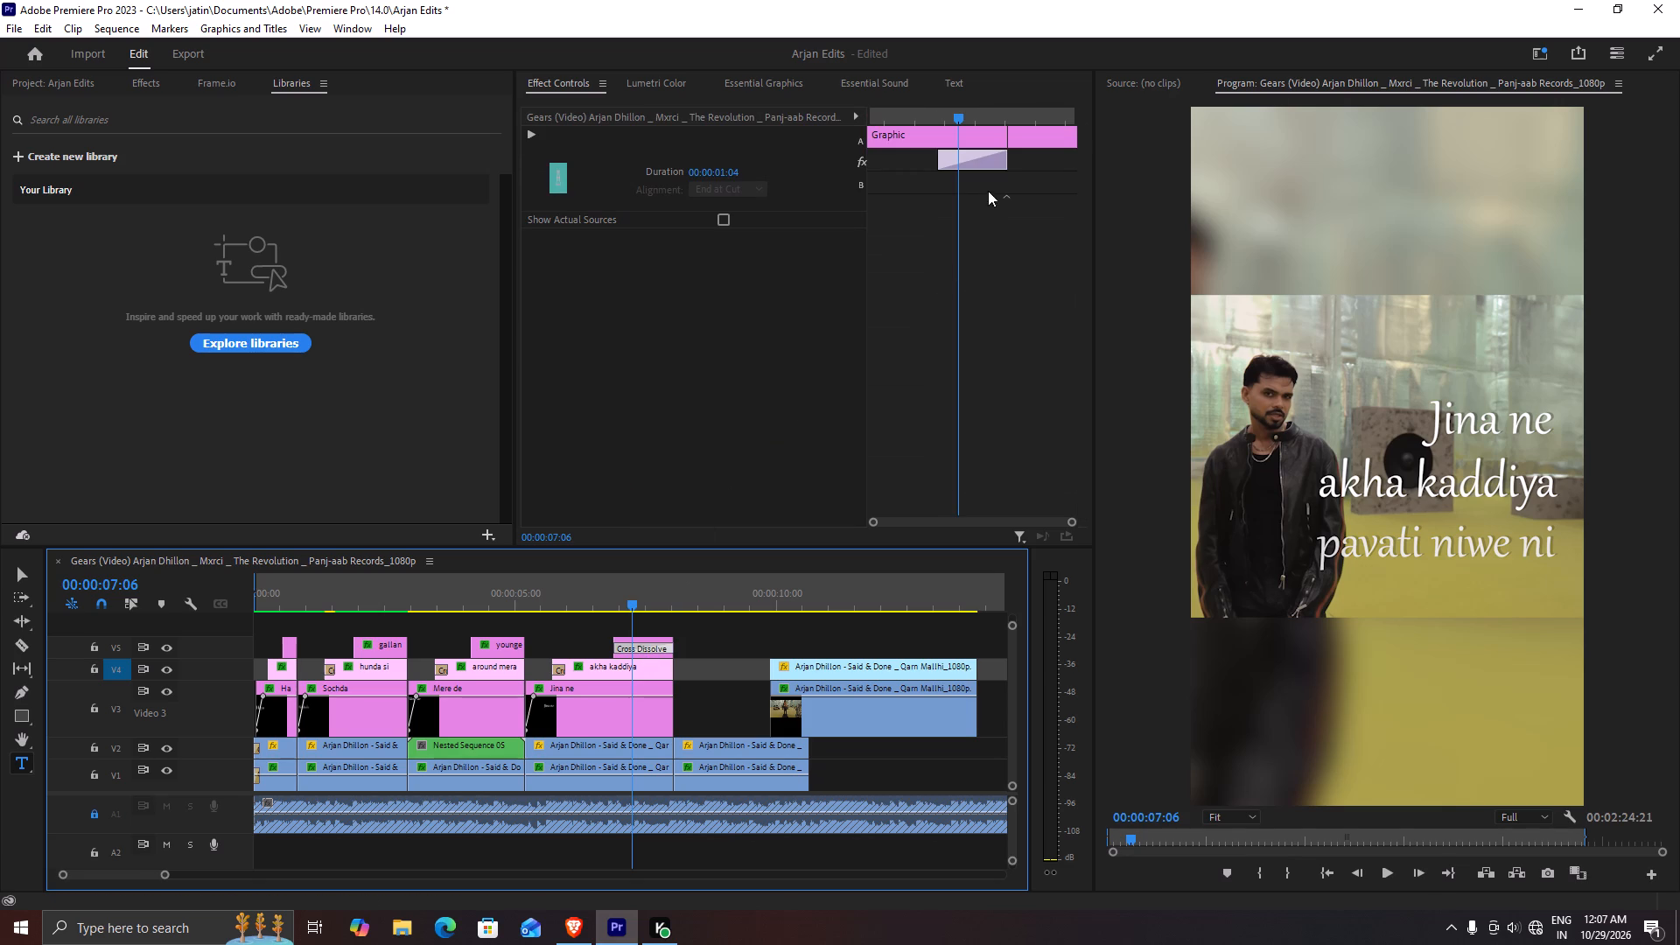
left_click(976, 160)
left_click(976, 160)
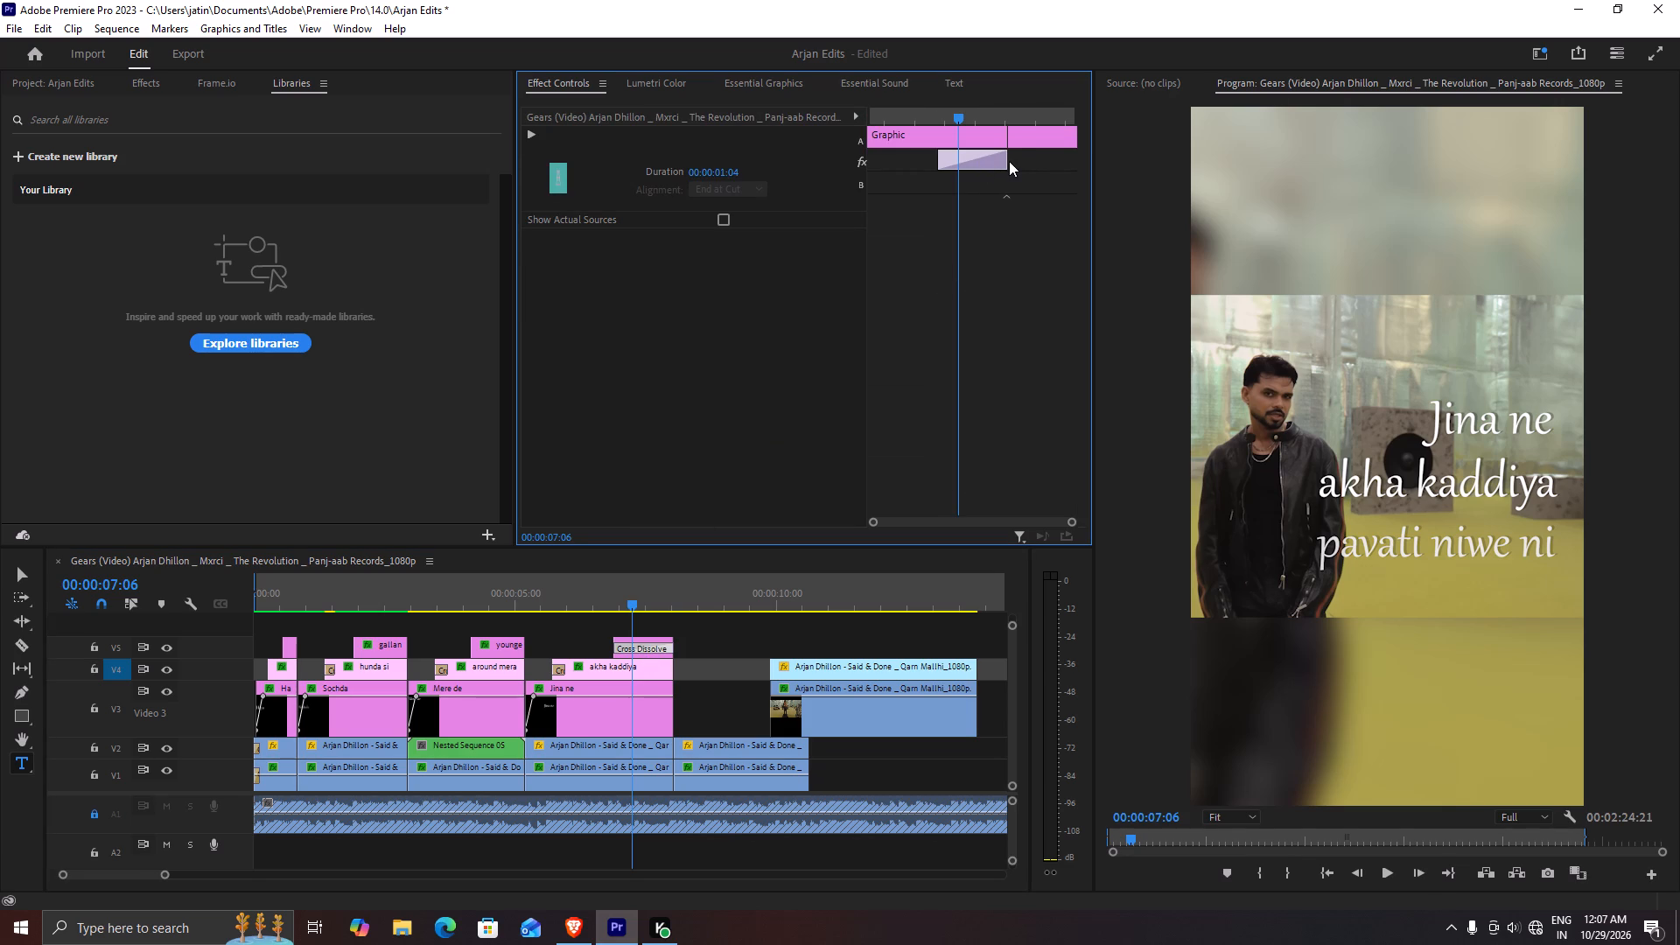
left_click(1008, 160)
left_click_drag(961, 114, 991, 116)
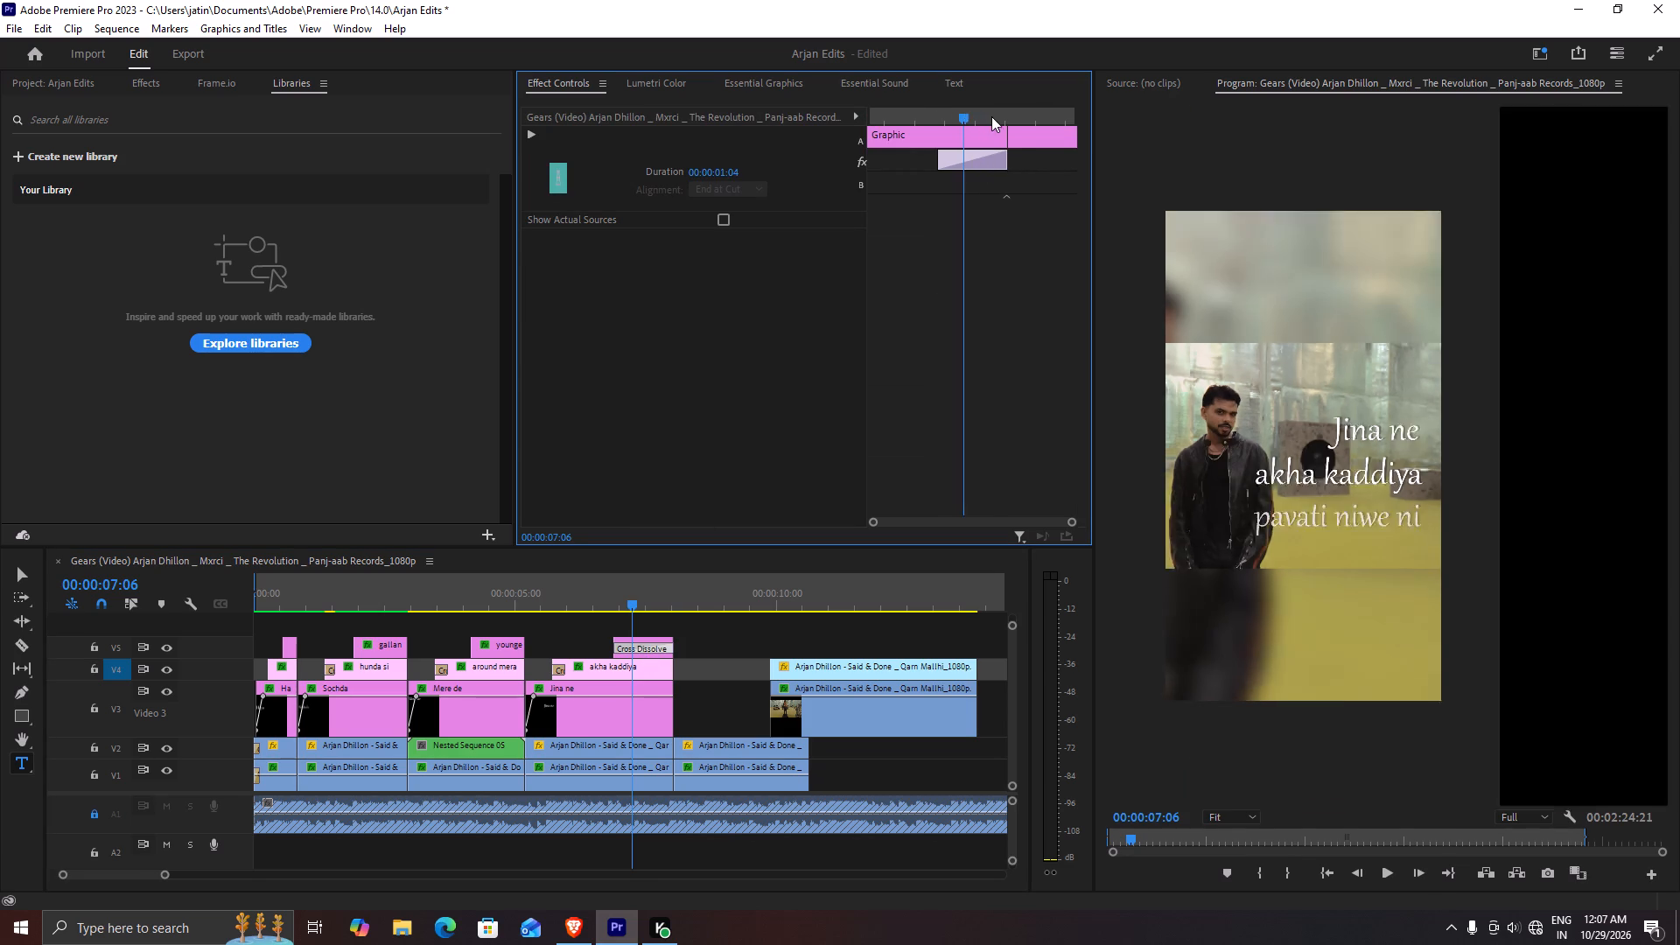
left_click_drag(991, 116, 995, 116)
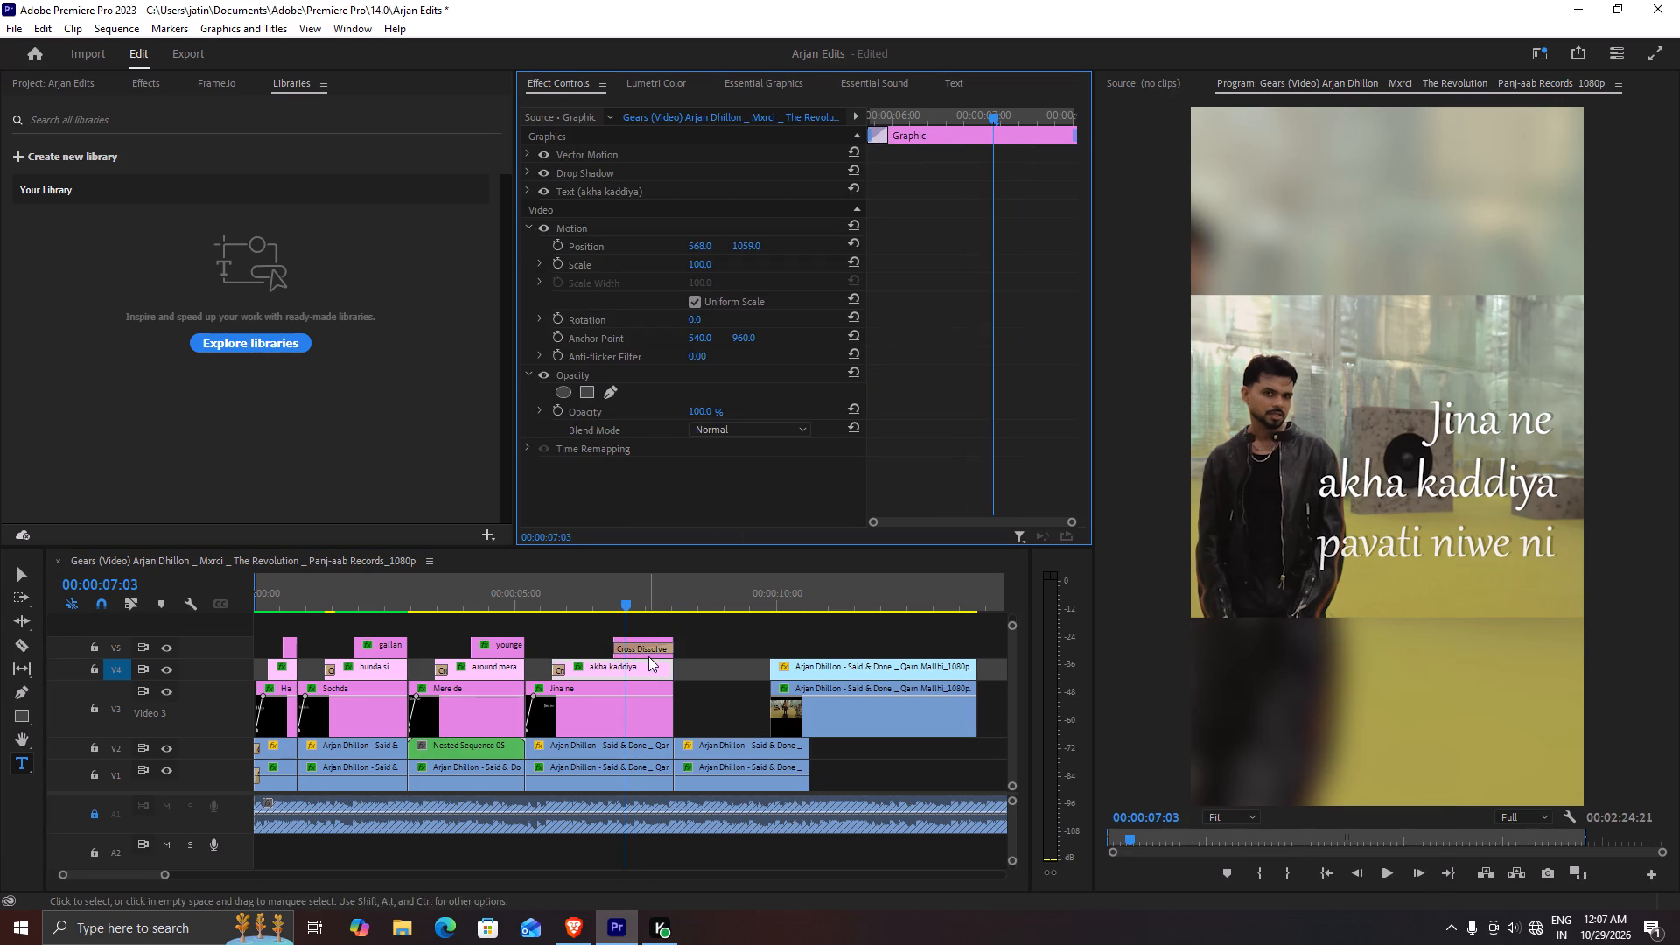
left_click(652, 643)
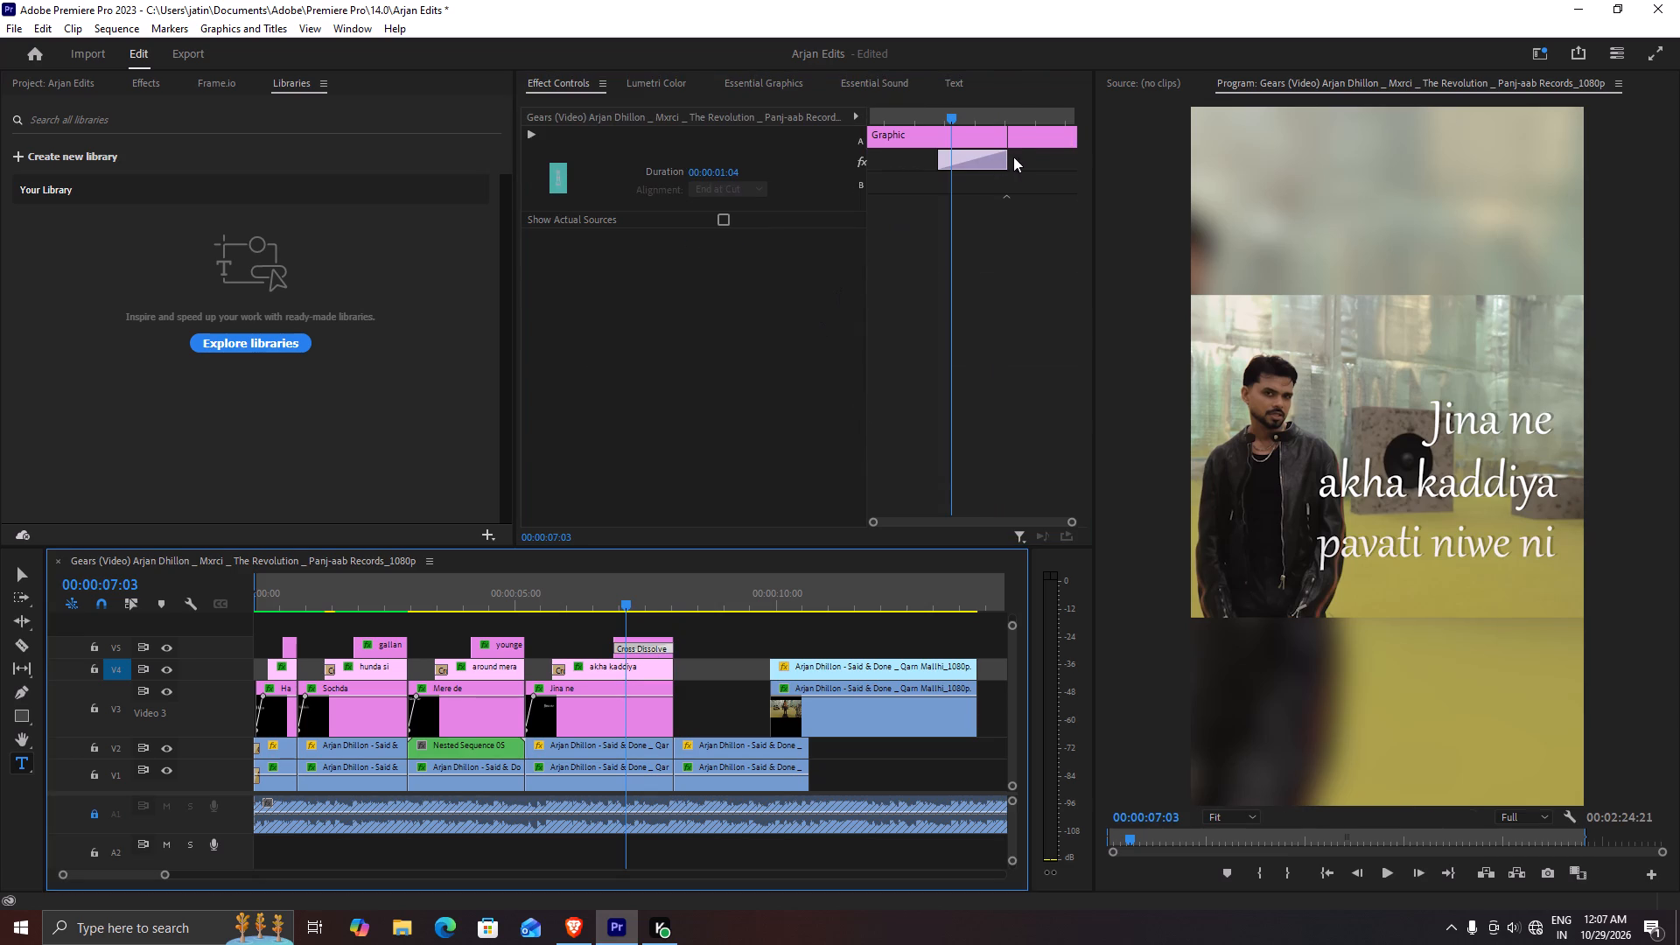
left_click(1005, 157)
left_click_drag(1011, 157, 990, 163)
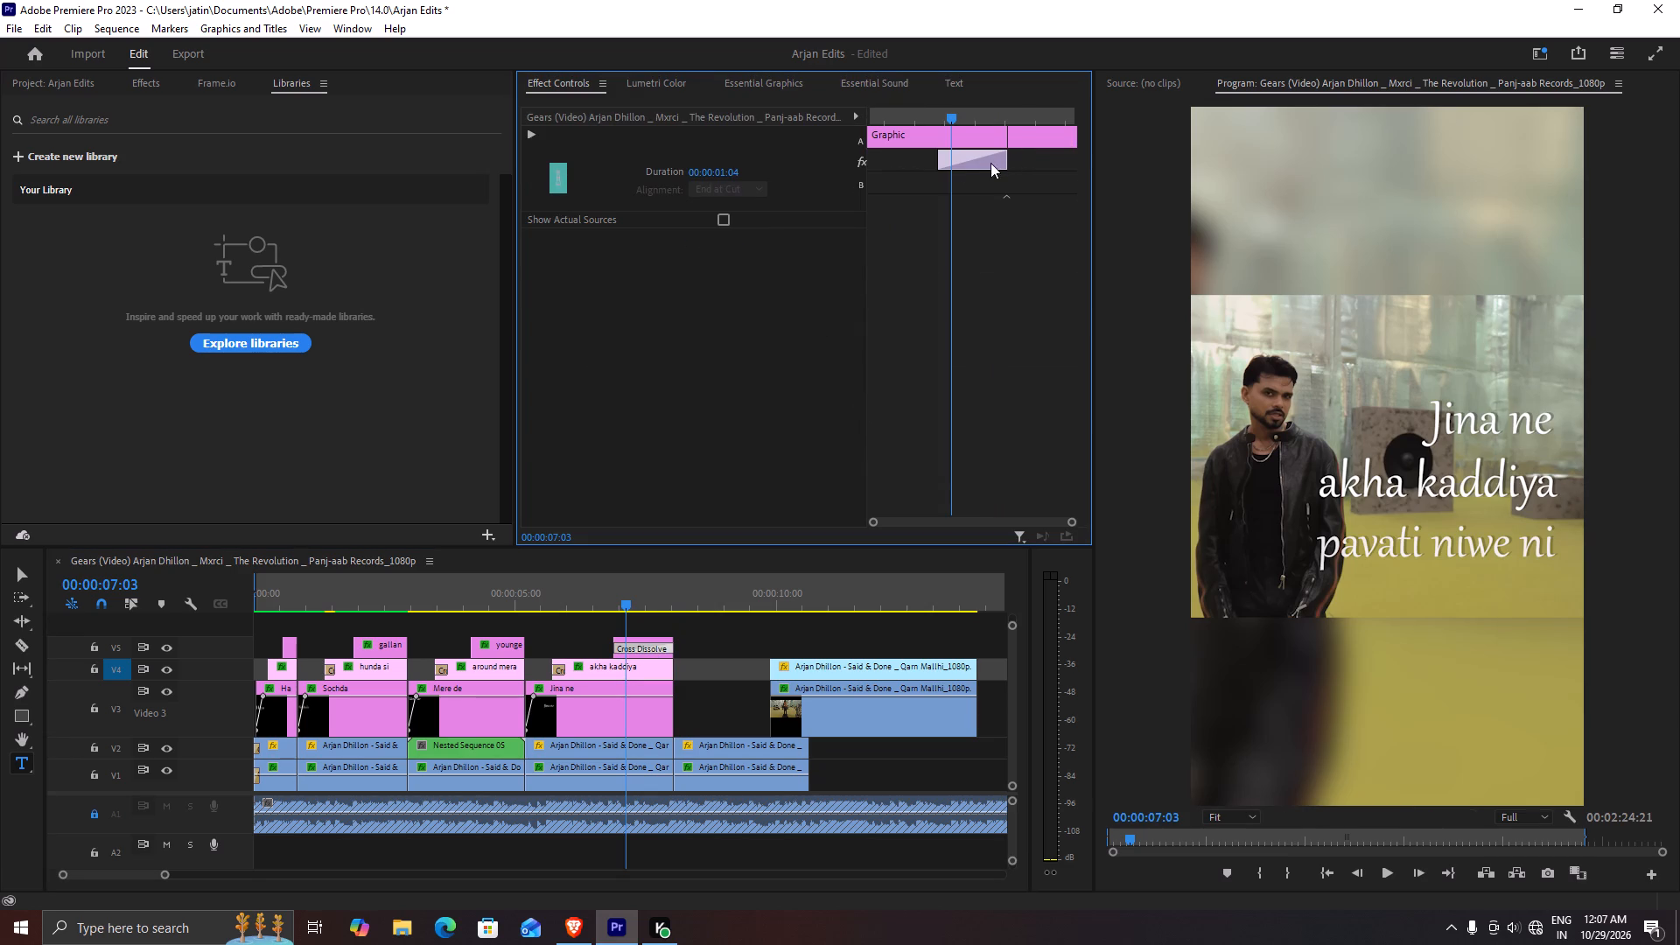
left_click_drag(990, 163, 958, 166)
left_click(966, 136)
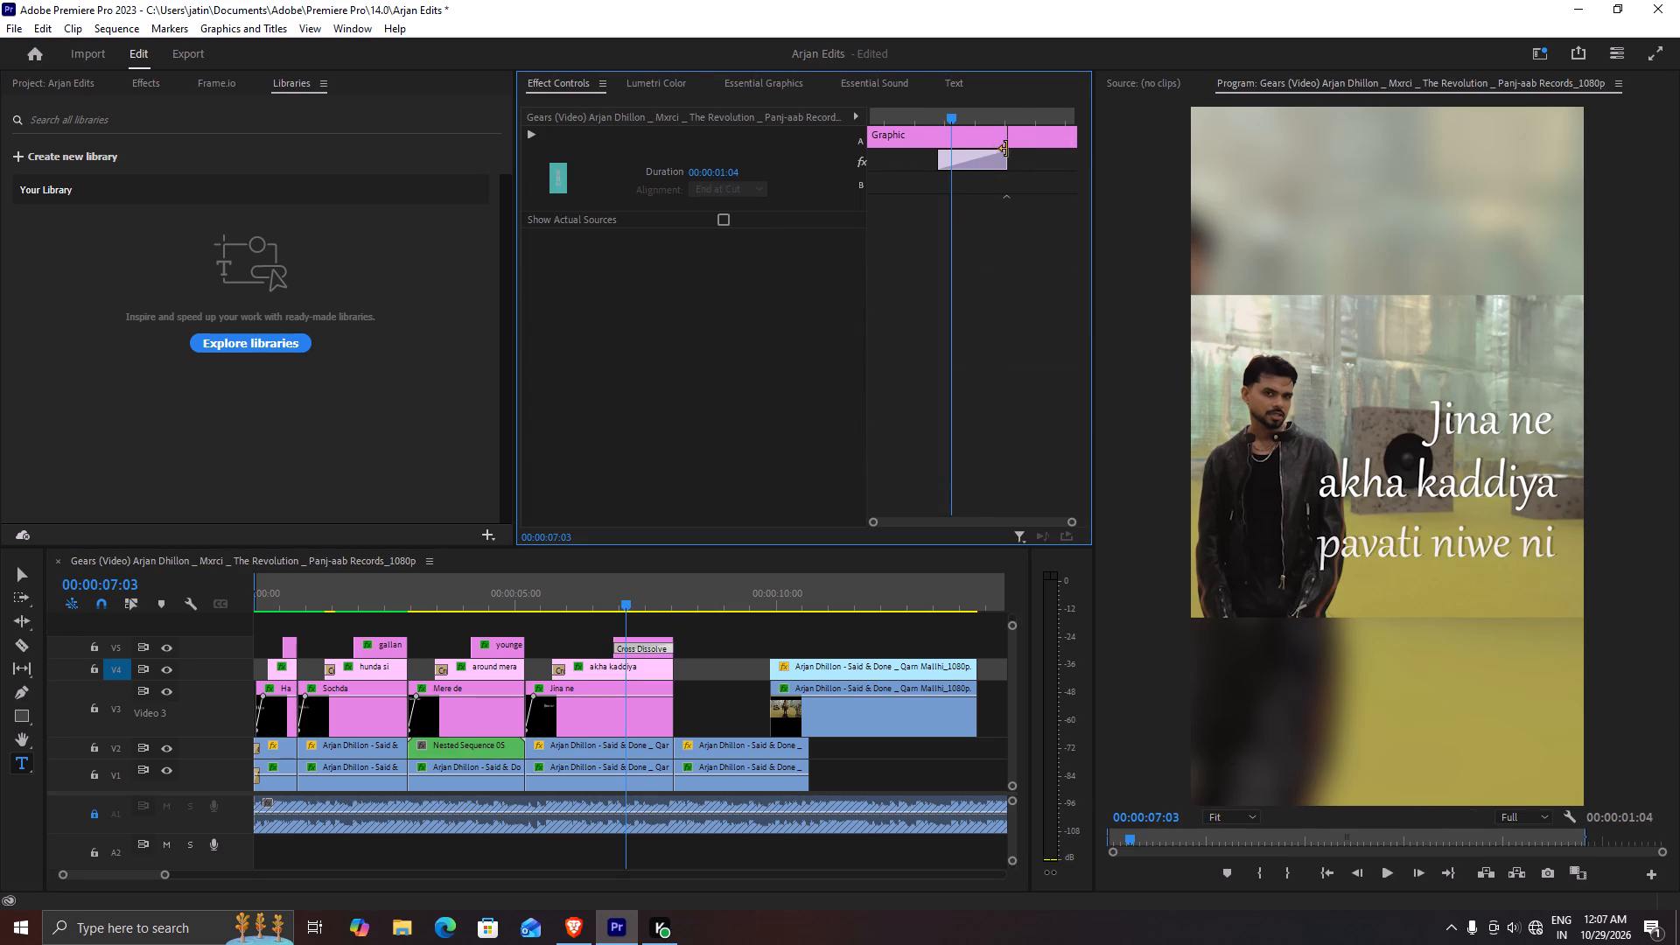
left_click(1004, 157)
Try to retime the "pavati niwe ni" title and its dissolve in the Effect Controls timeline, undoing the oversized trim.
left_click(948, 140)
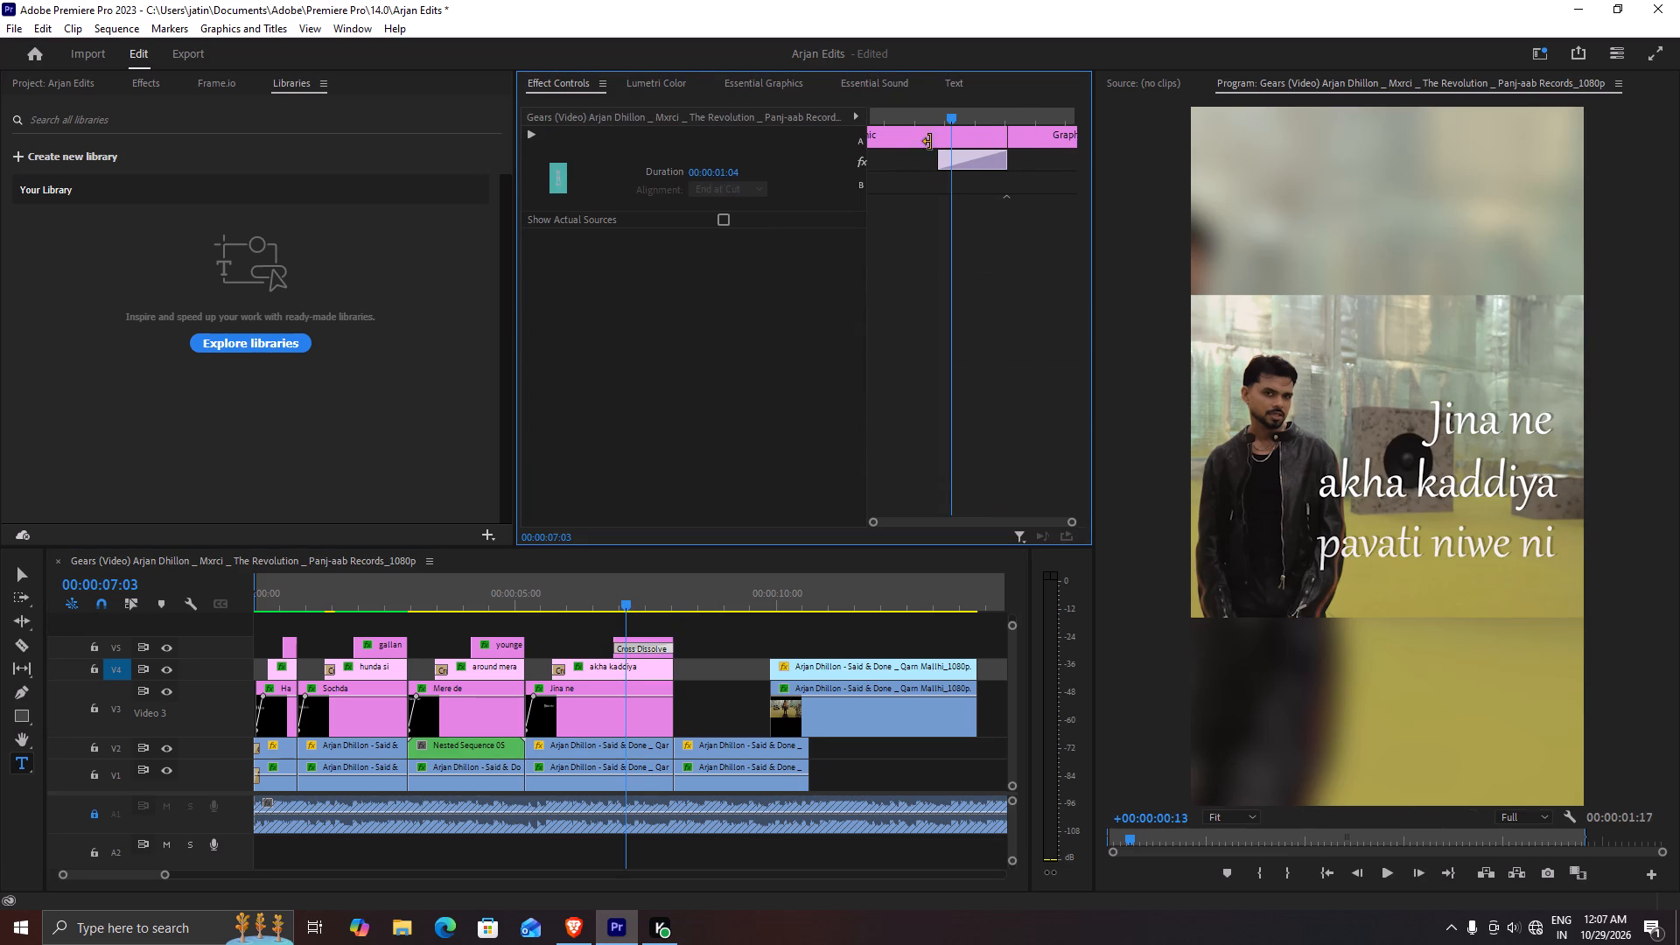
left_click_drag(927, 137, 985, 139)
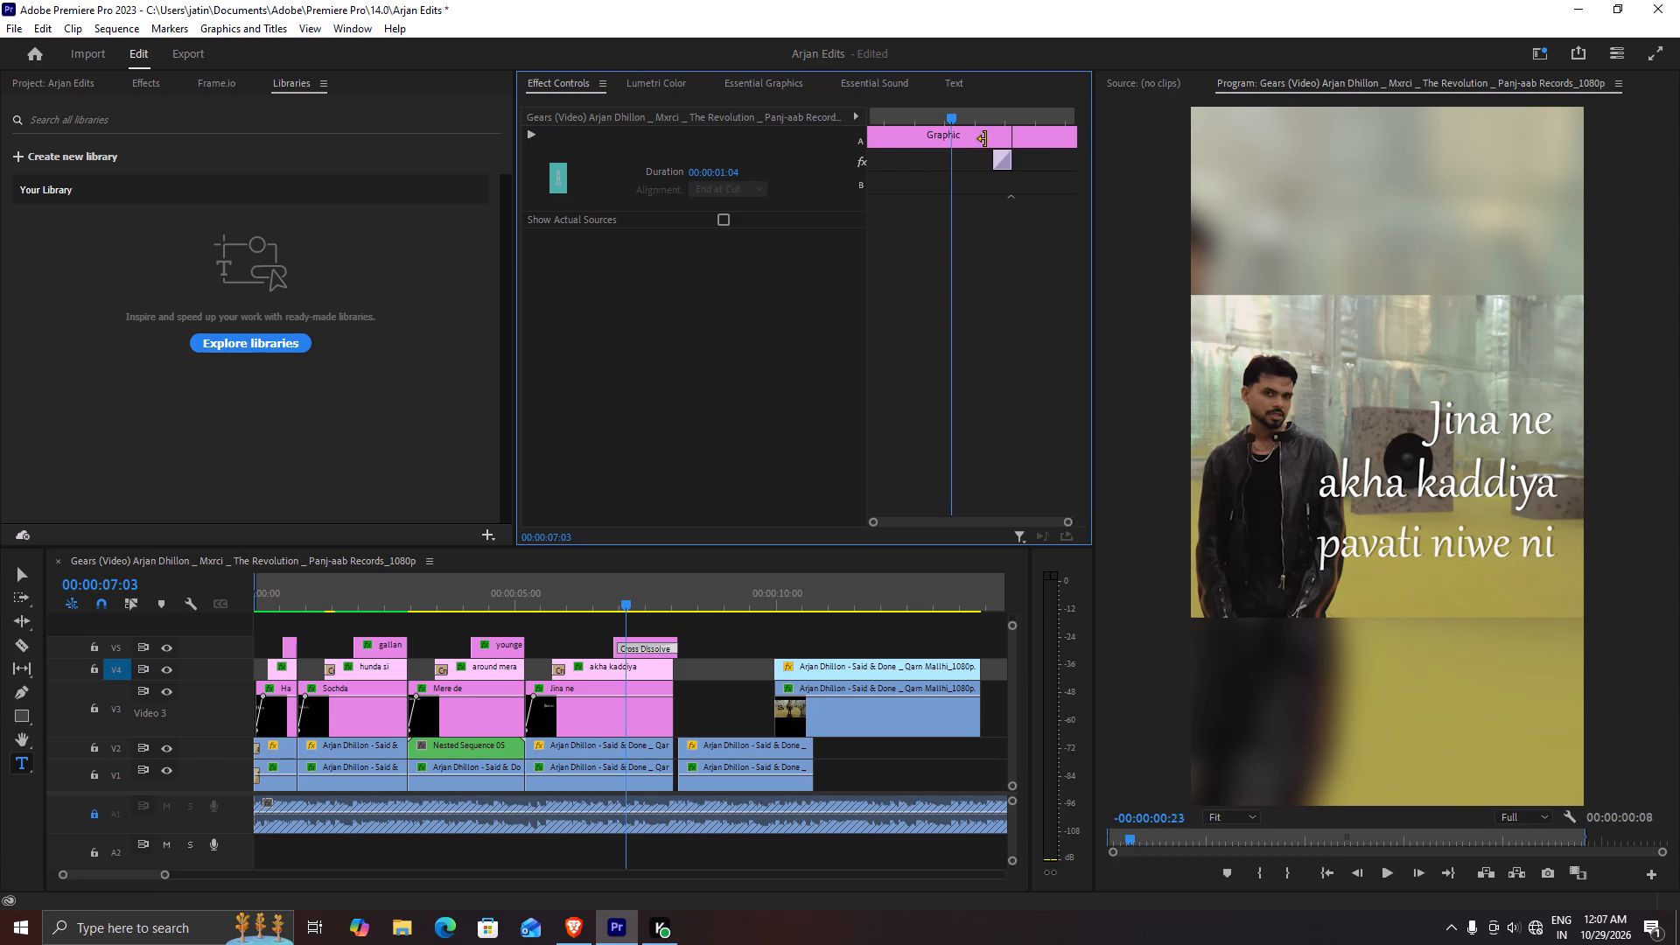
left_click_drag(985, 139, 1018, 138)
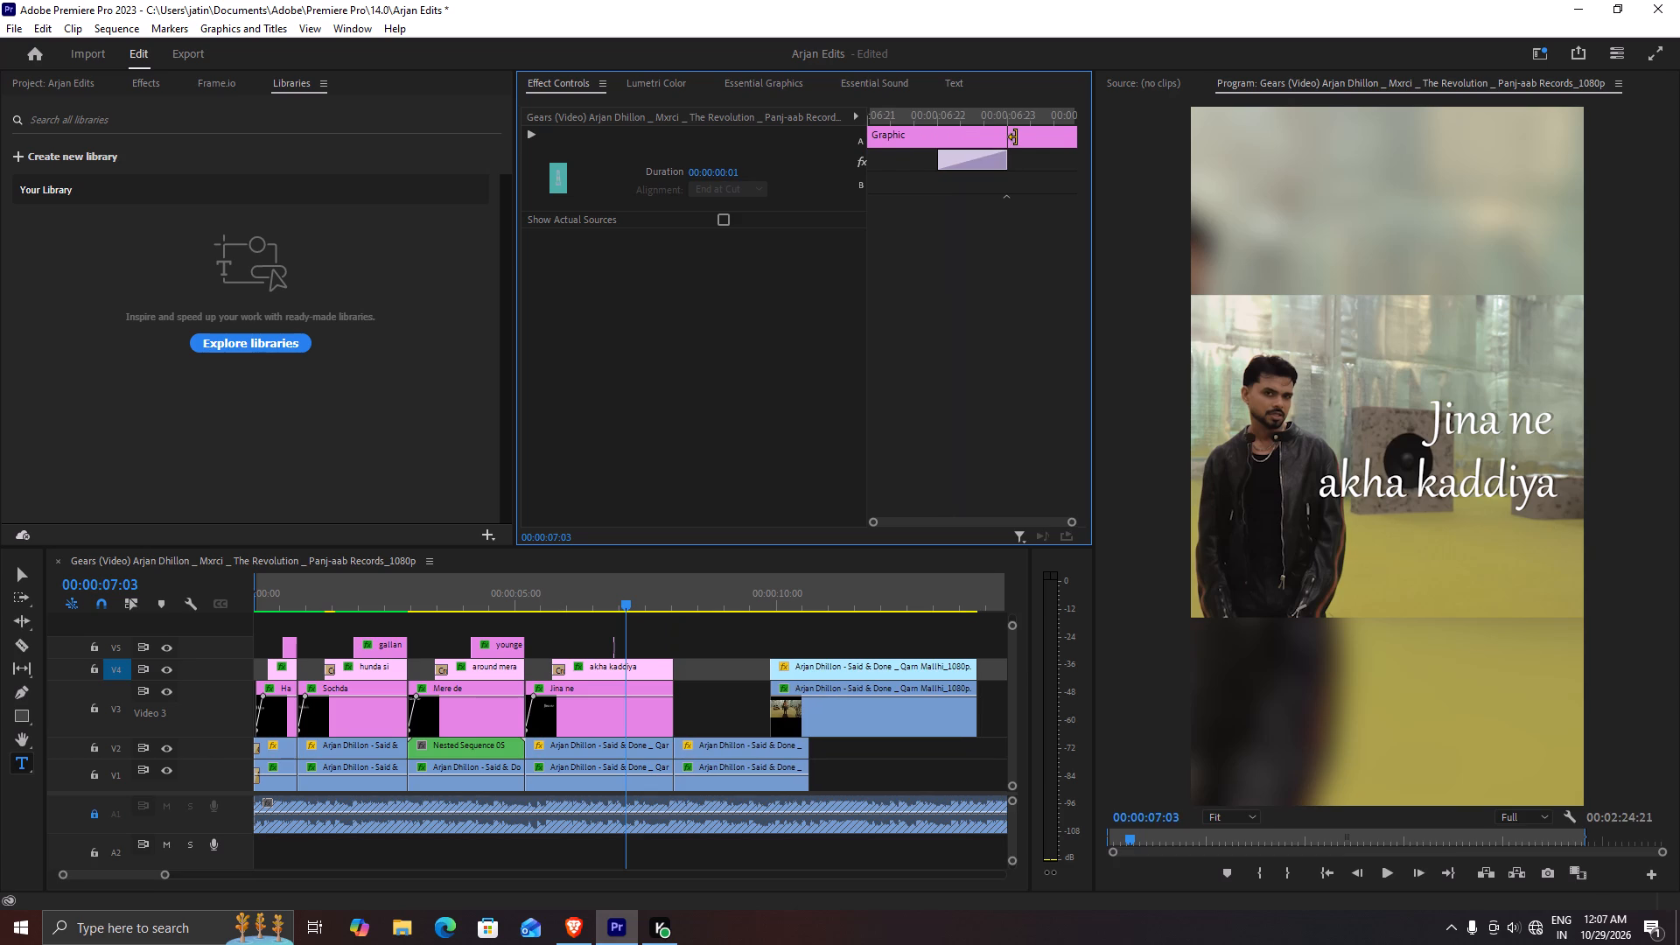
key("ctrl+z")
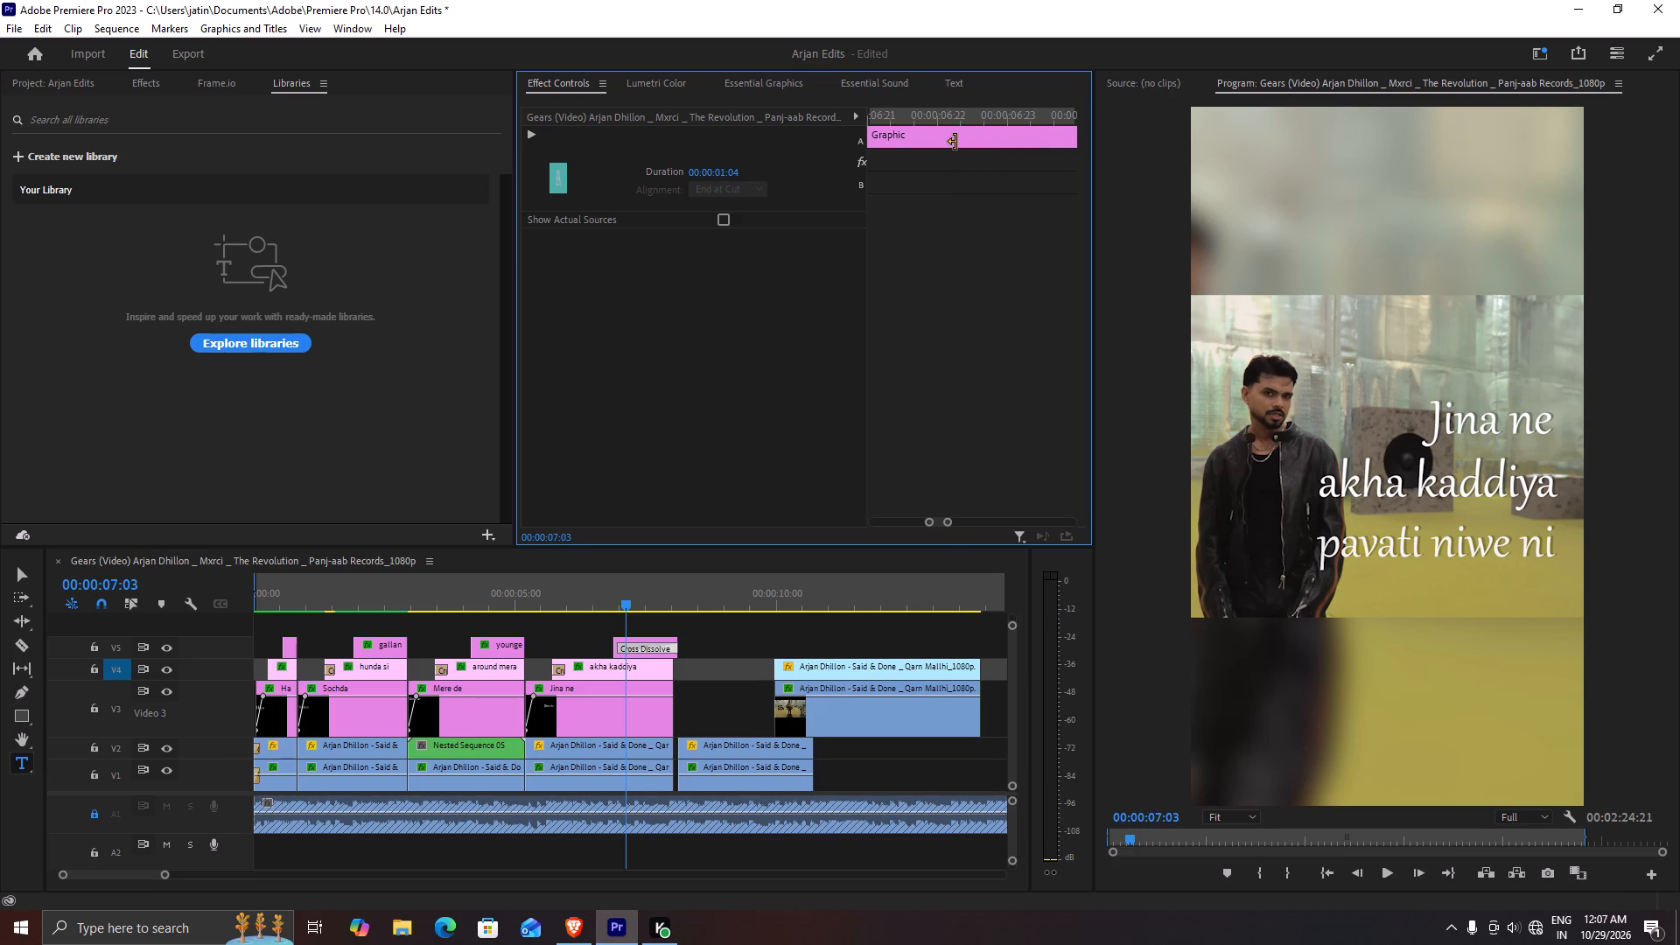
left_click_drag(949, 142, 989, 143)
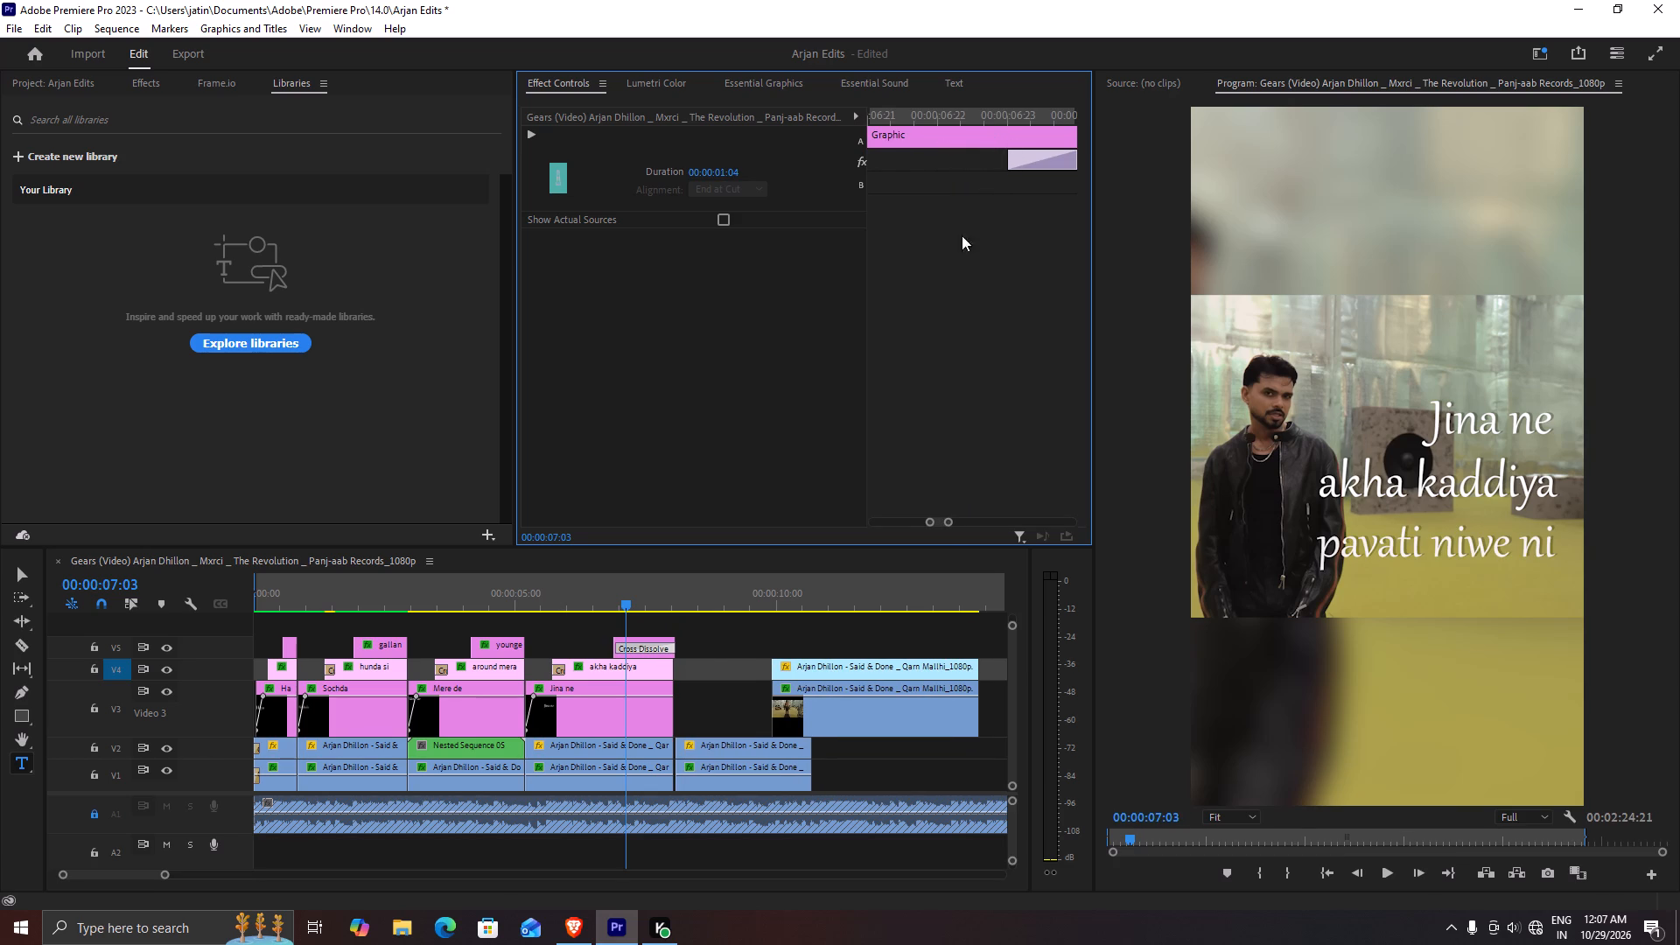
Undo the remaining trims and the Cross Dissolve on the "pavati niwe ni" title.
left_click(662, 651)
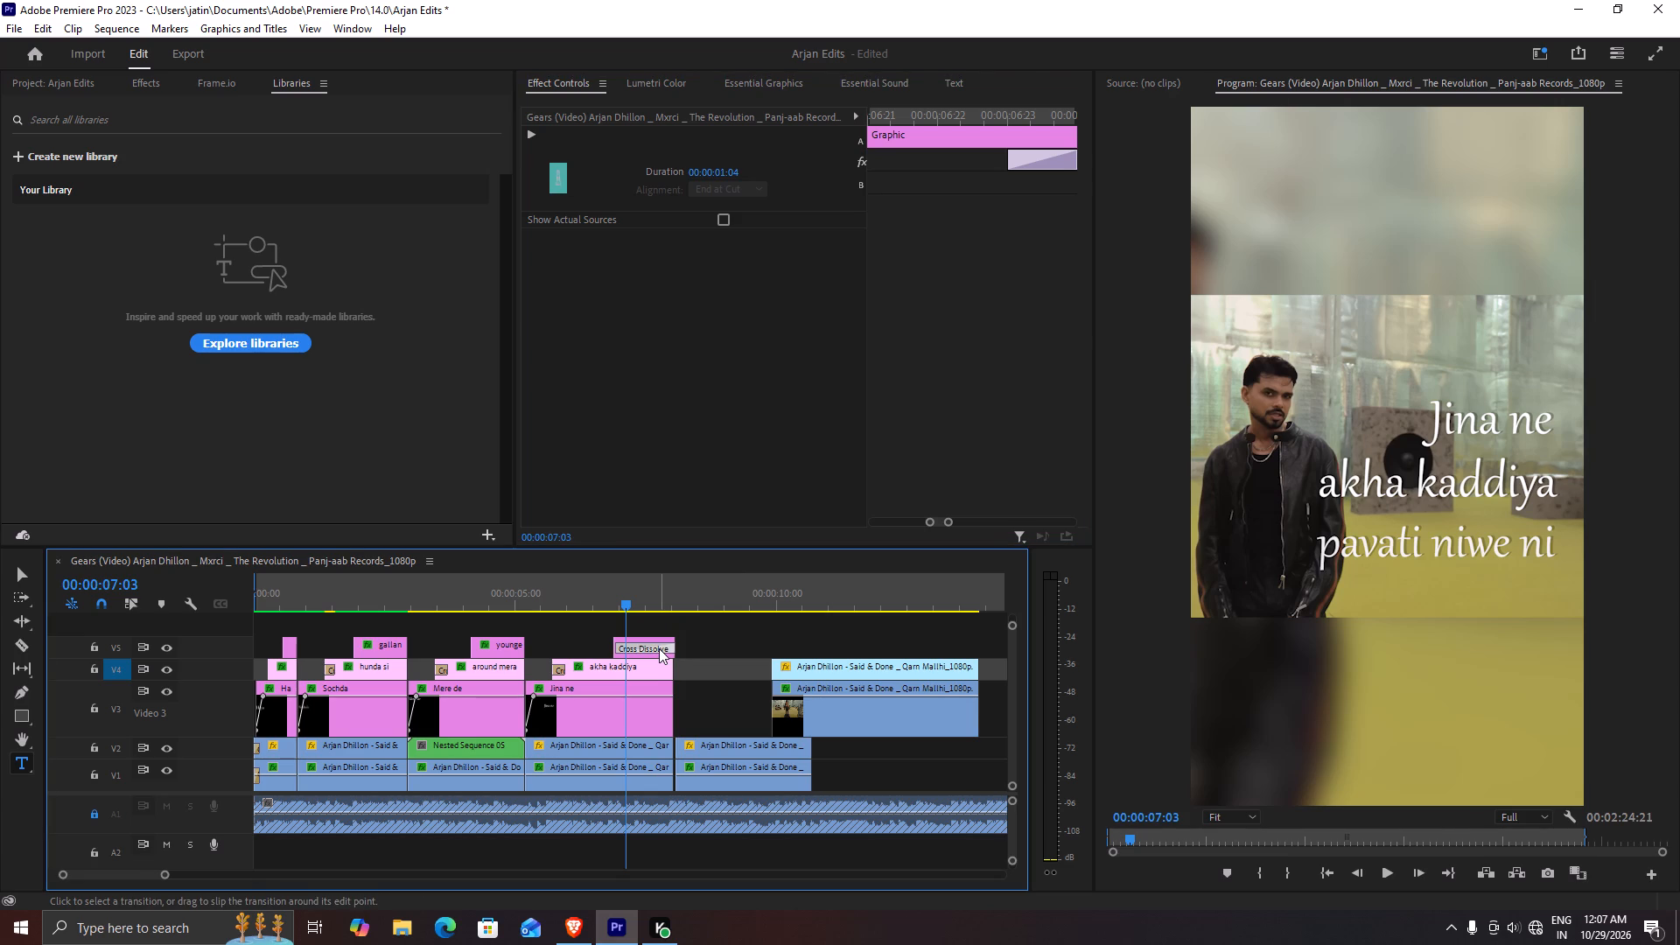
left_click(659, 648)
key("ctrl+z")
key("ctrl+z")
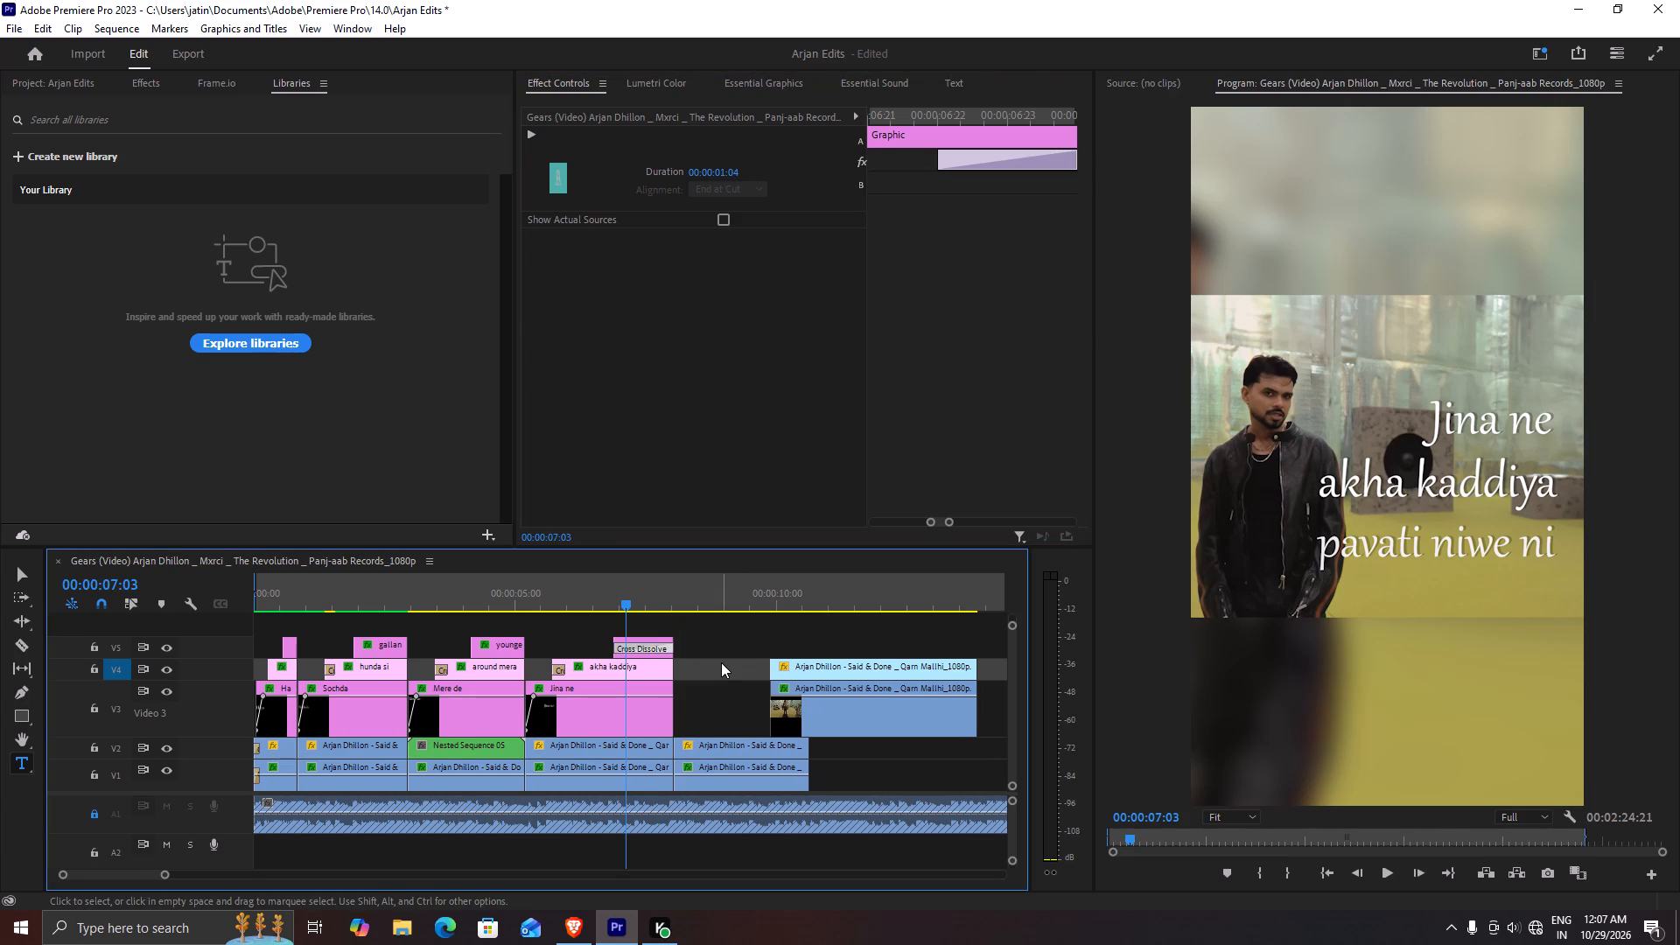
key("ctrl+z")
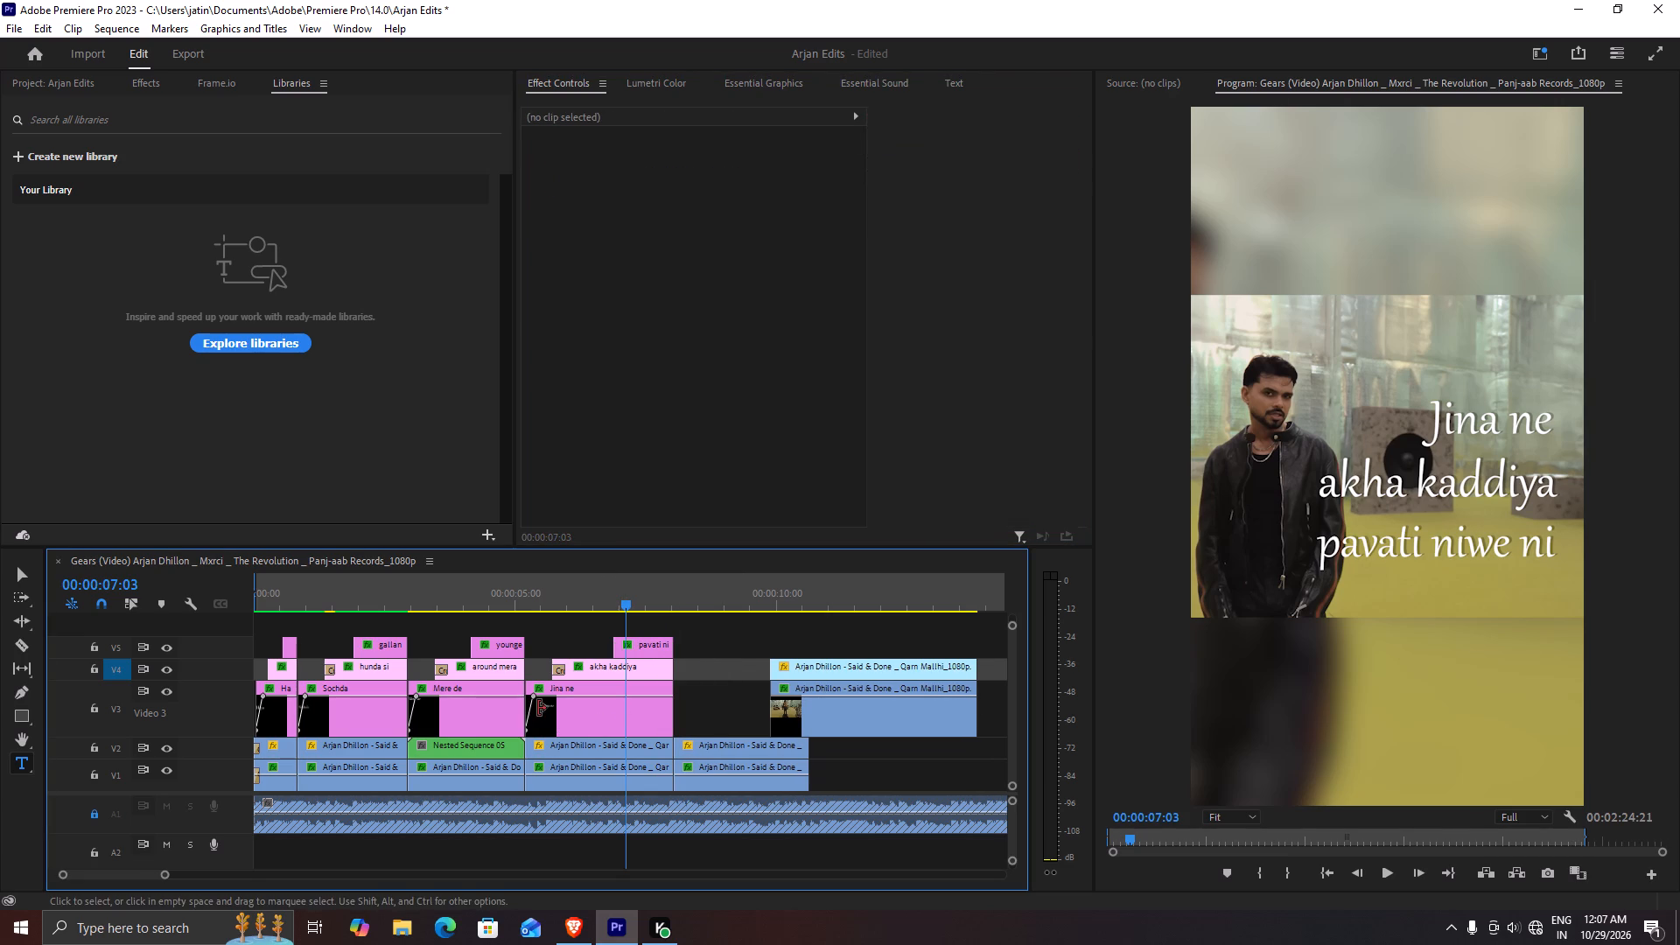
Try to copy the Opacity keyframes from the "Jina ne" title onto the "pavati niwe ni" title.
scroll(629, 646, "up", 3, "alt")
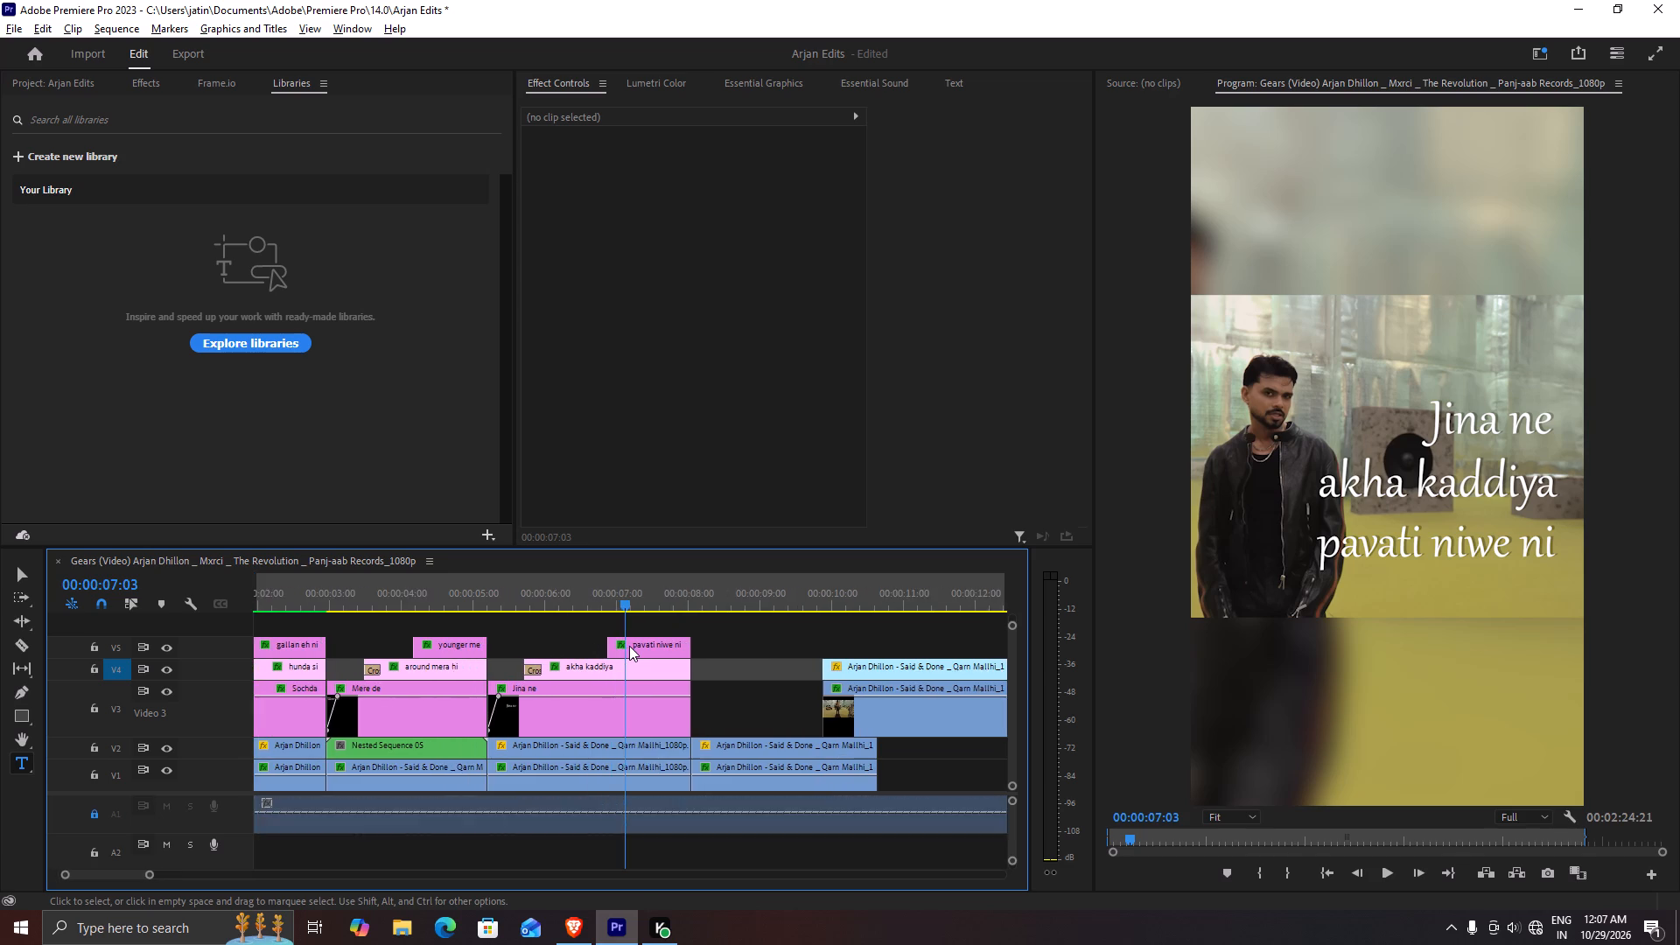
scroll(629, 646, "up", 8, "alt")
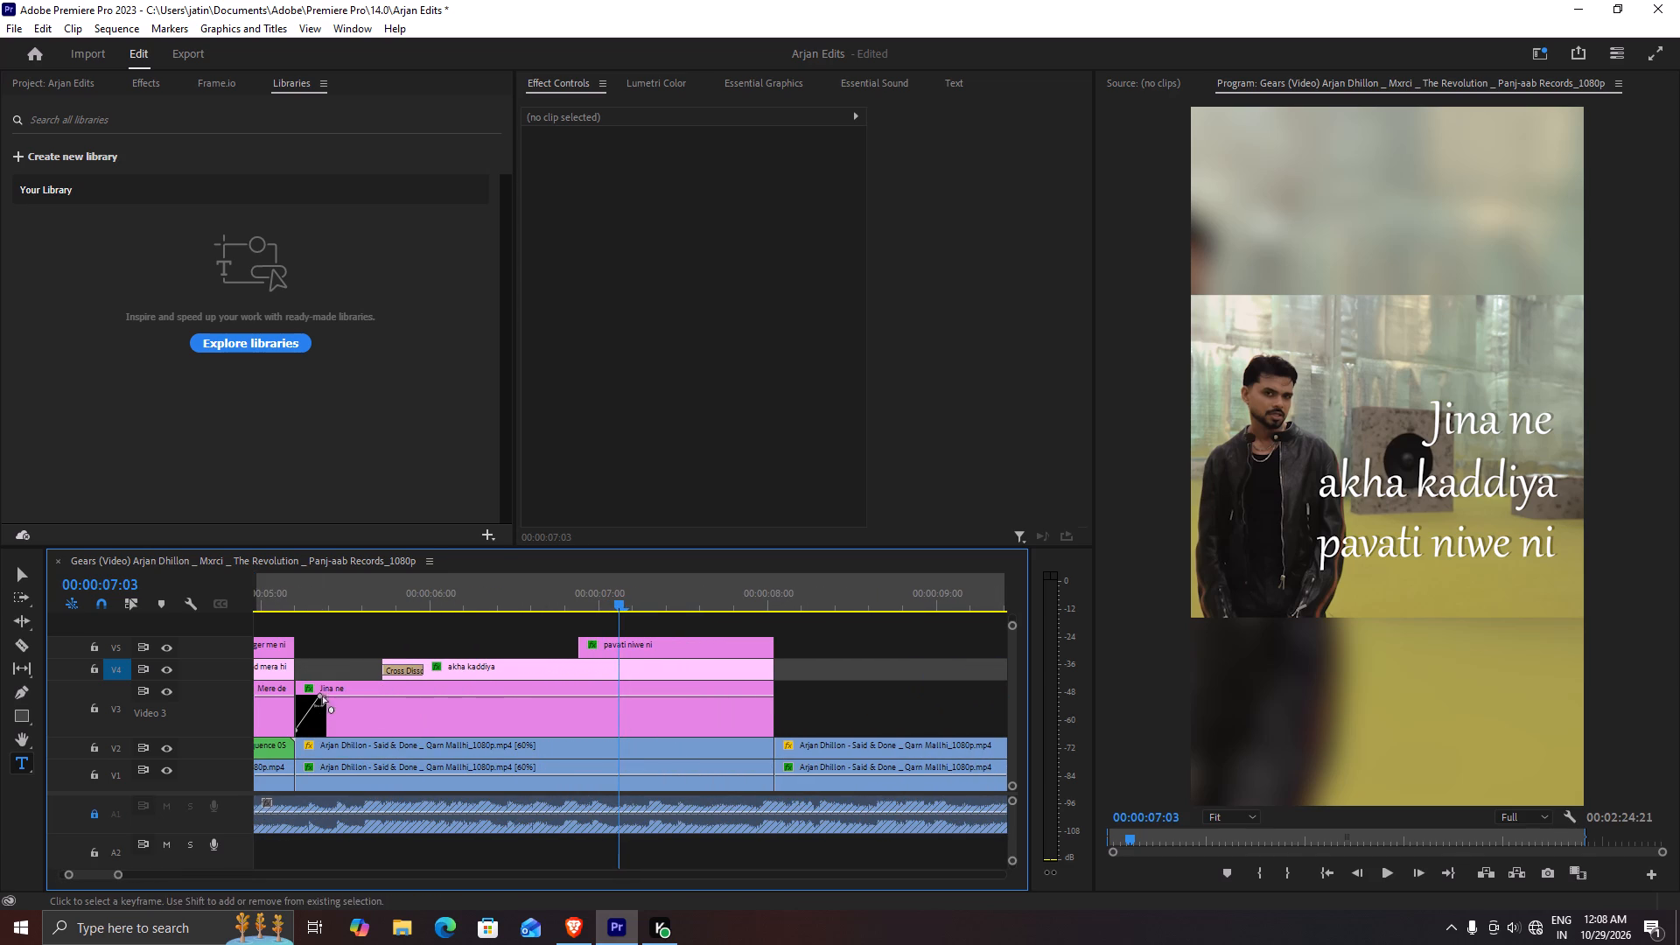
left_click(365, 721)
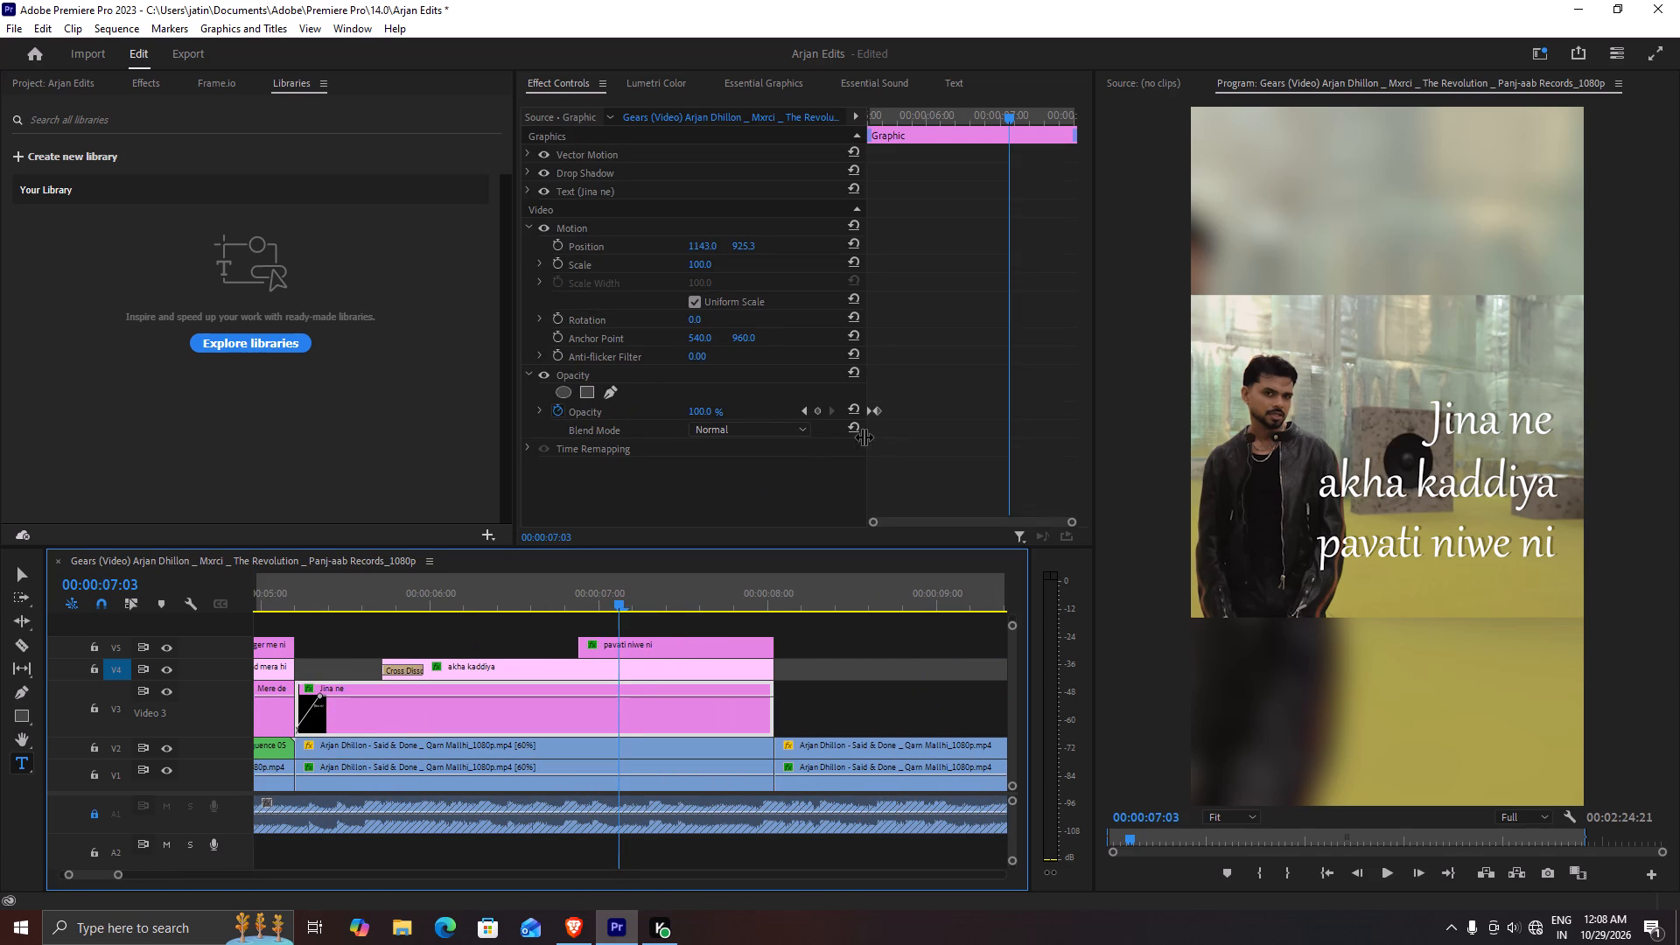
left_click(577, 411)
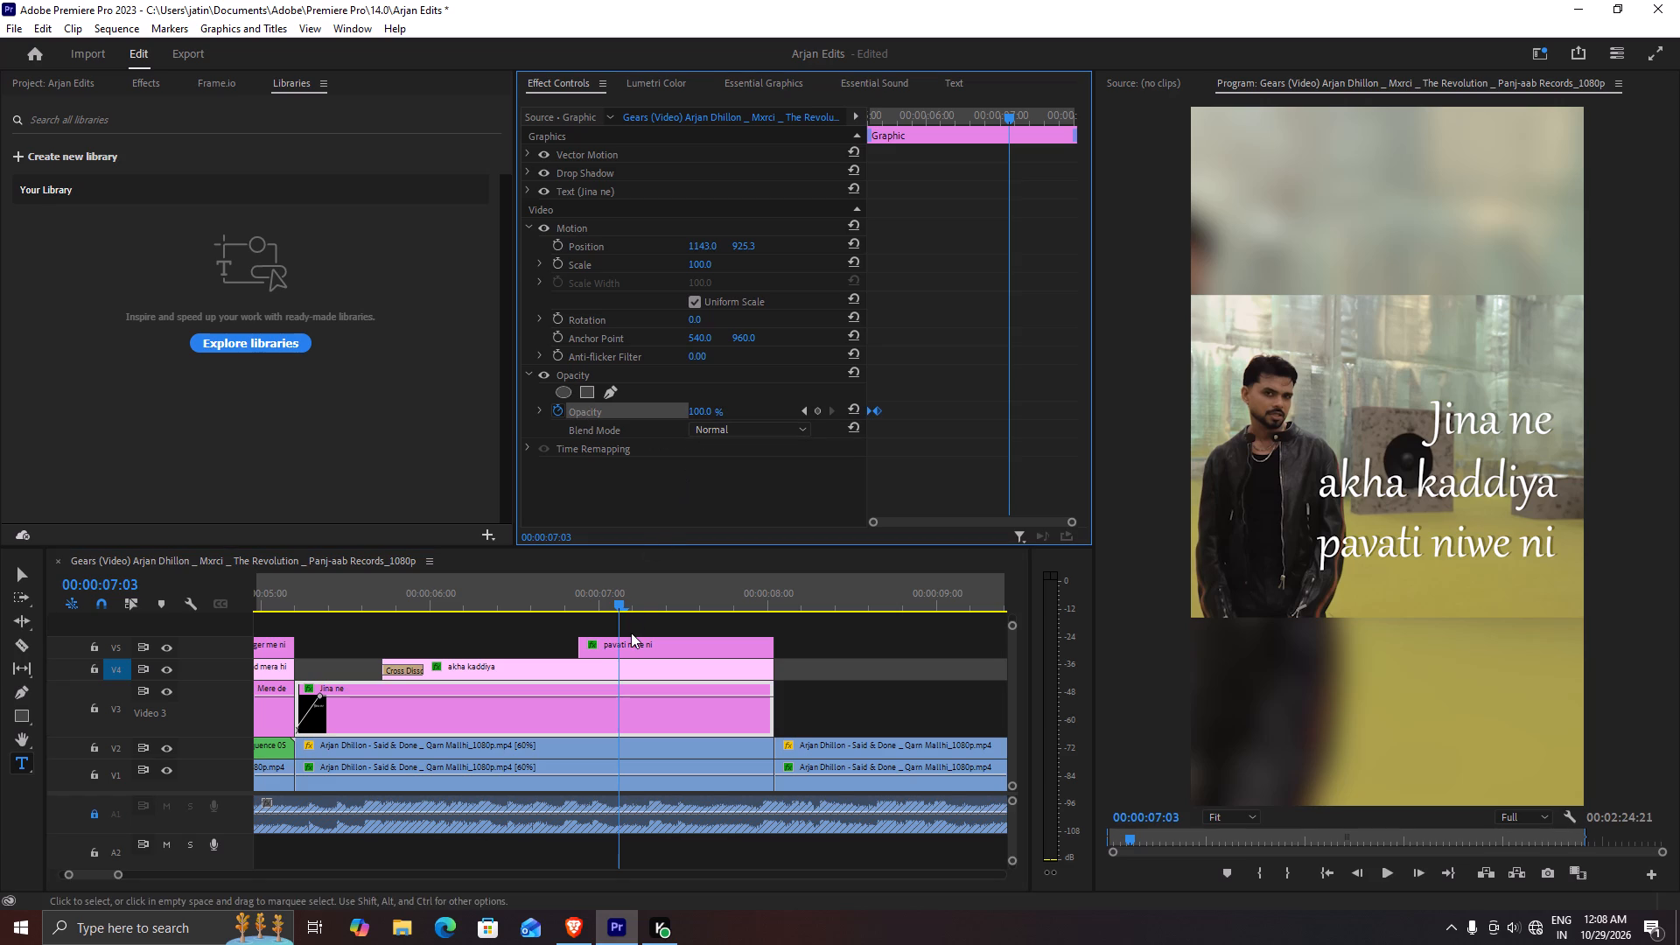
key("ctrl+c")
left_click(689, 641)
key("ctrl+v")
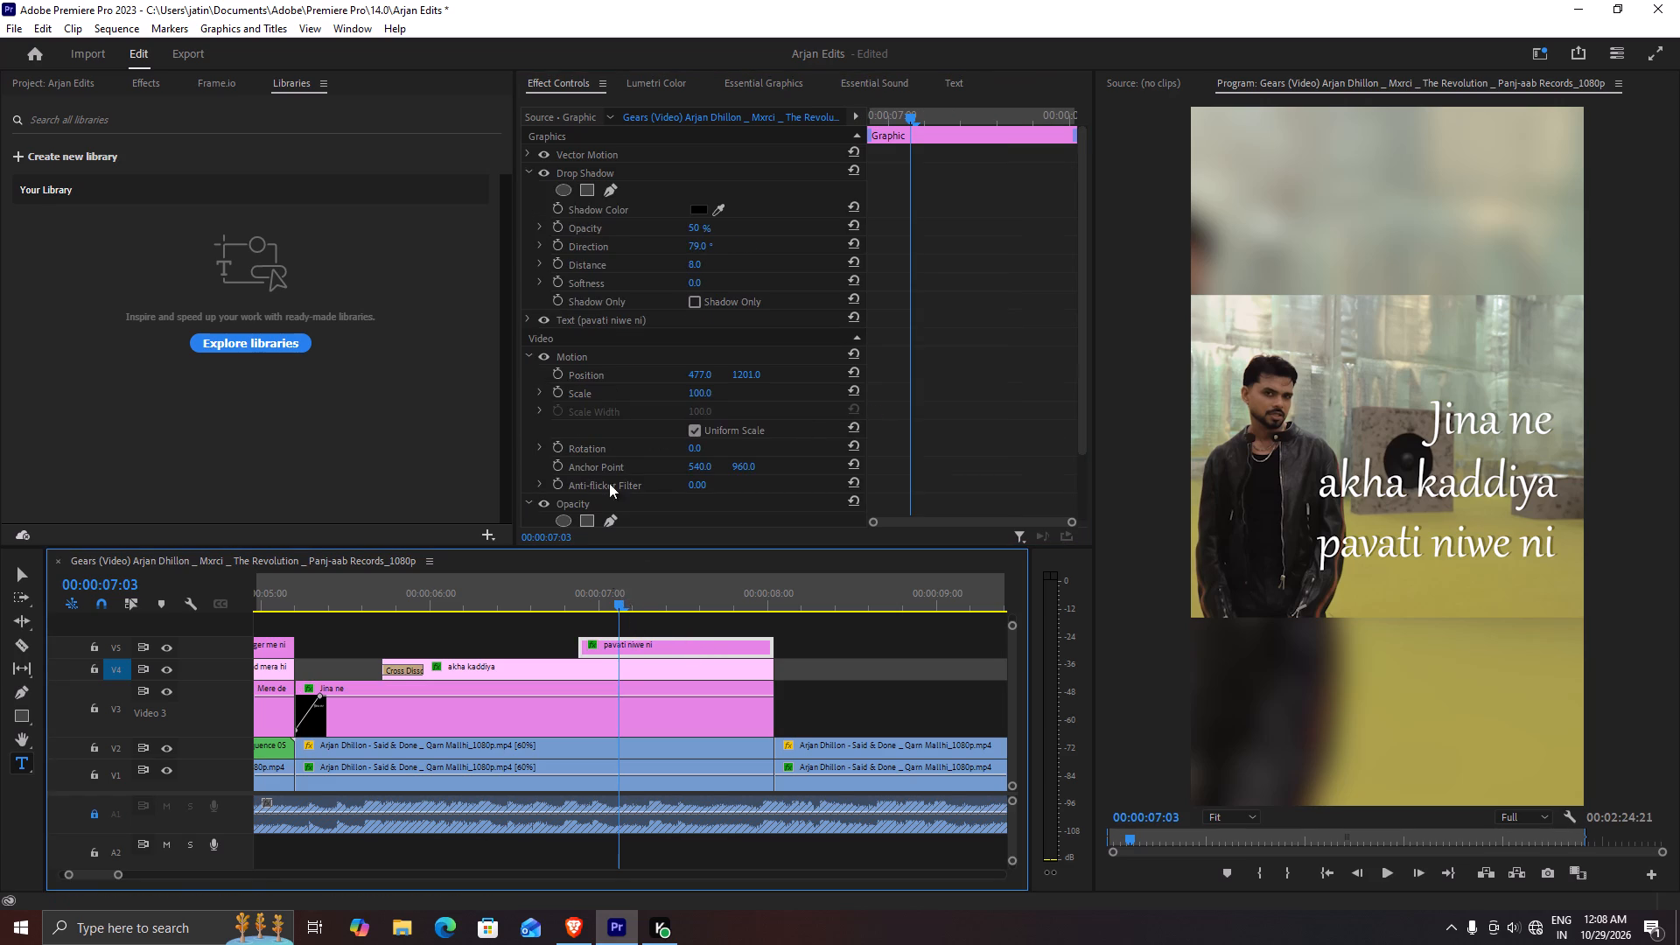
Add a 0% Opacity keyframe at 00:00:06:22, the start of the "pavati niwe ni" title.
scroll(611, 454, "down", 5)
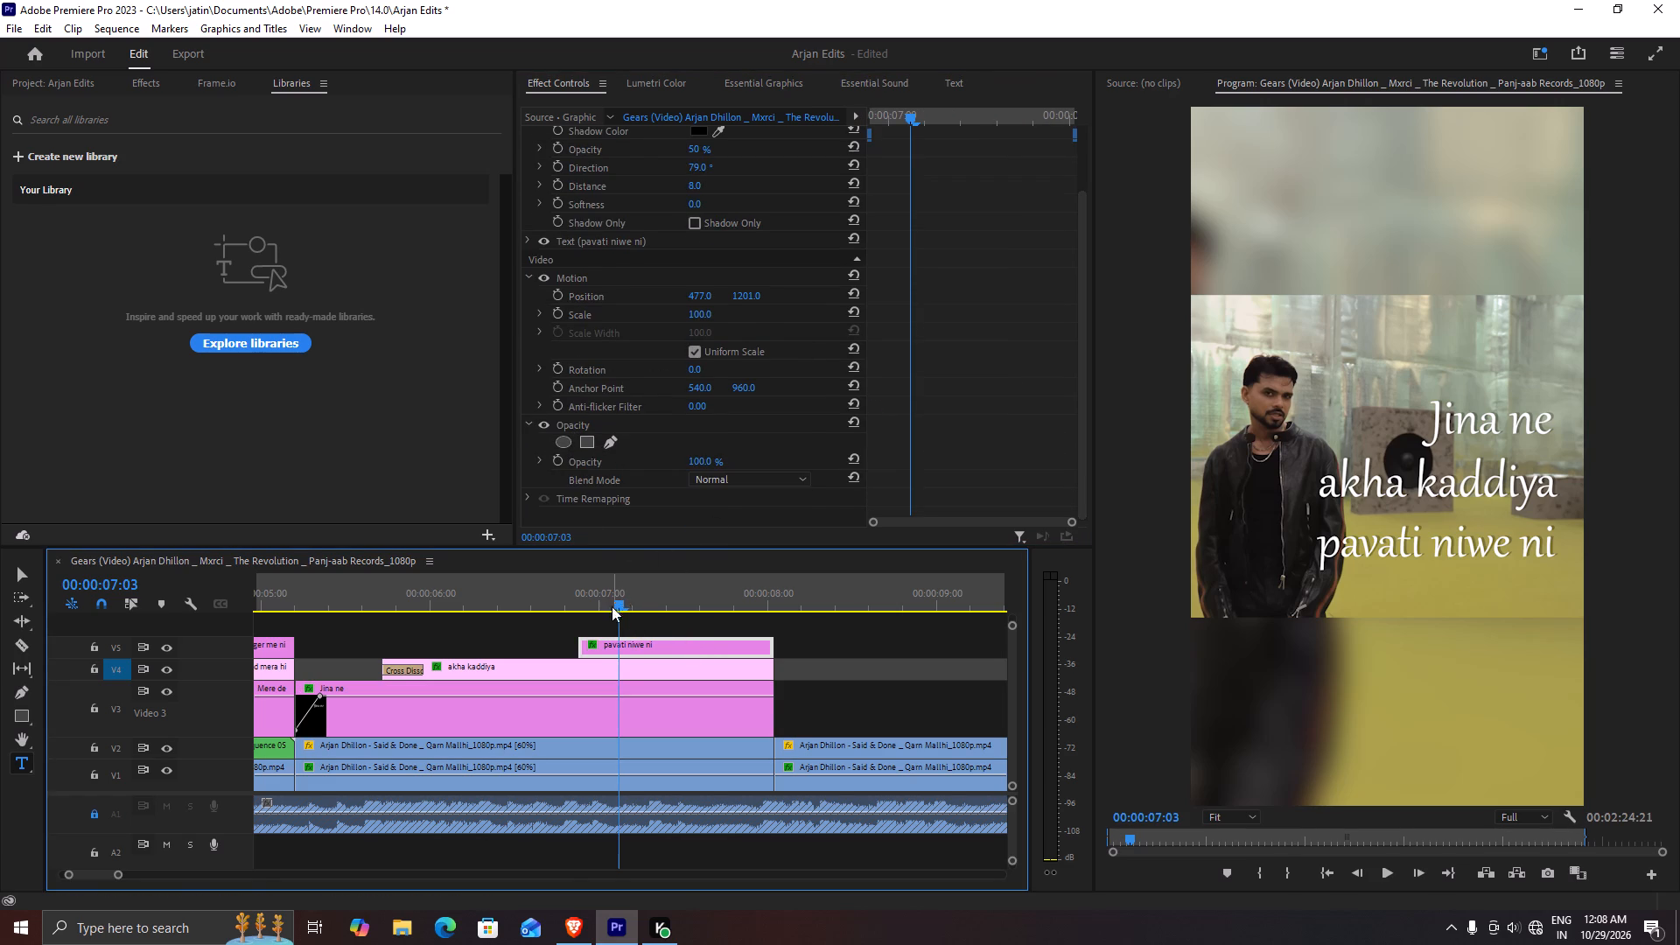
left_click_drag(612, 606, 581, 607)
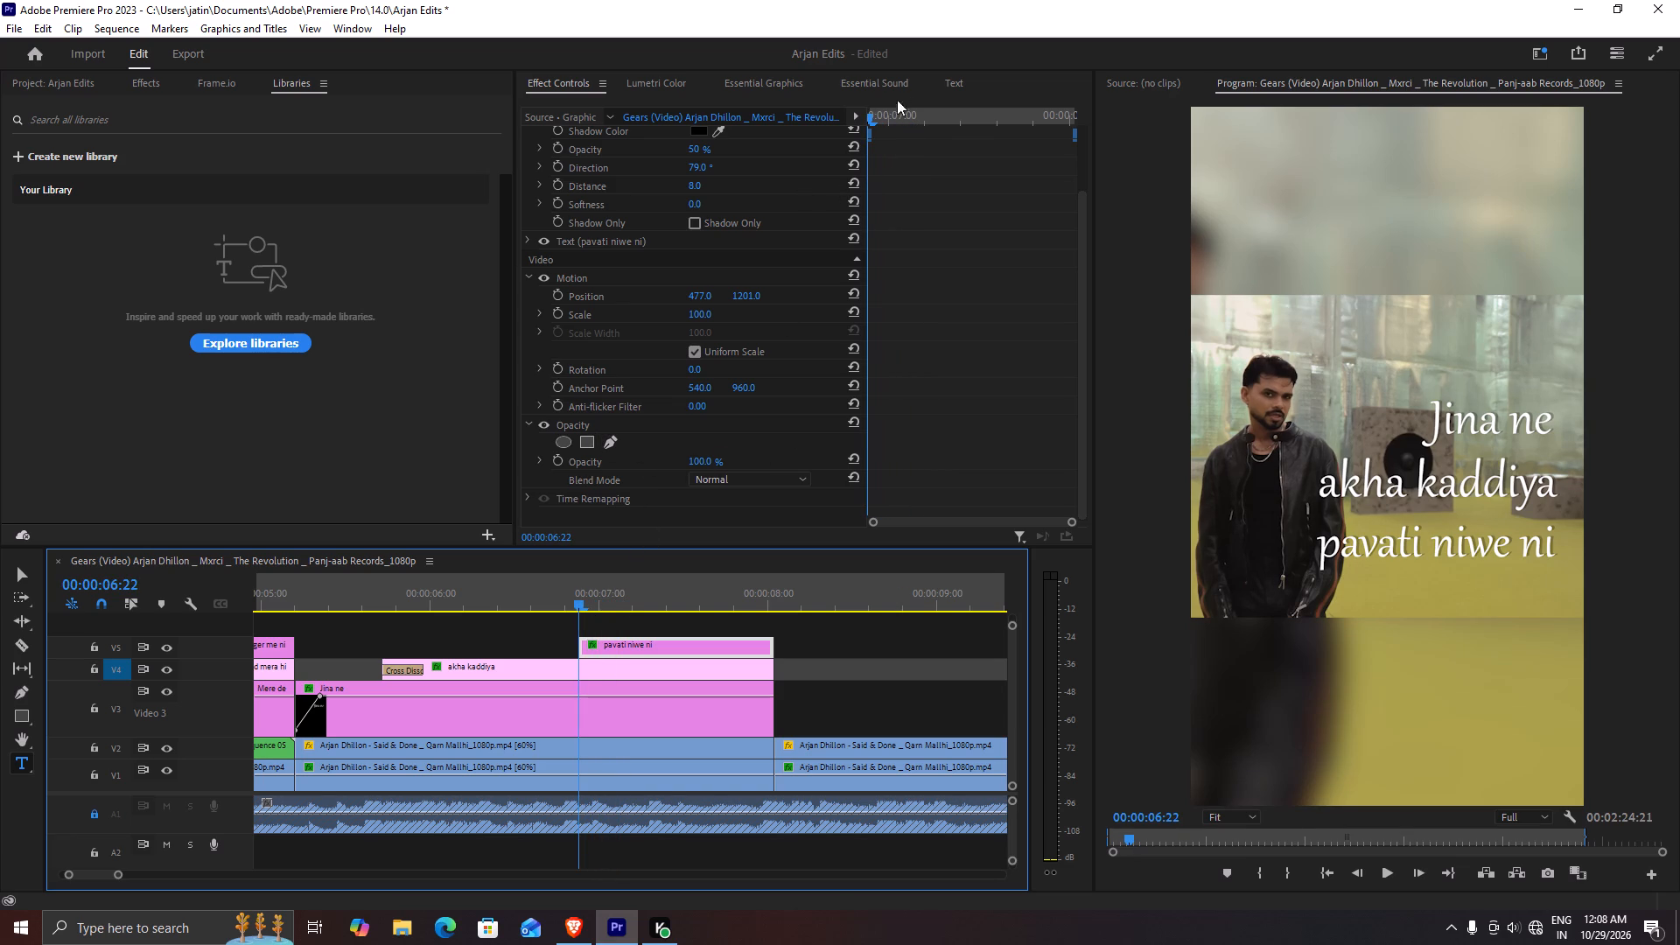
left_click_drag(892, 102, 824, 140)
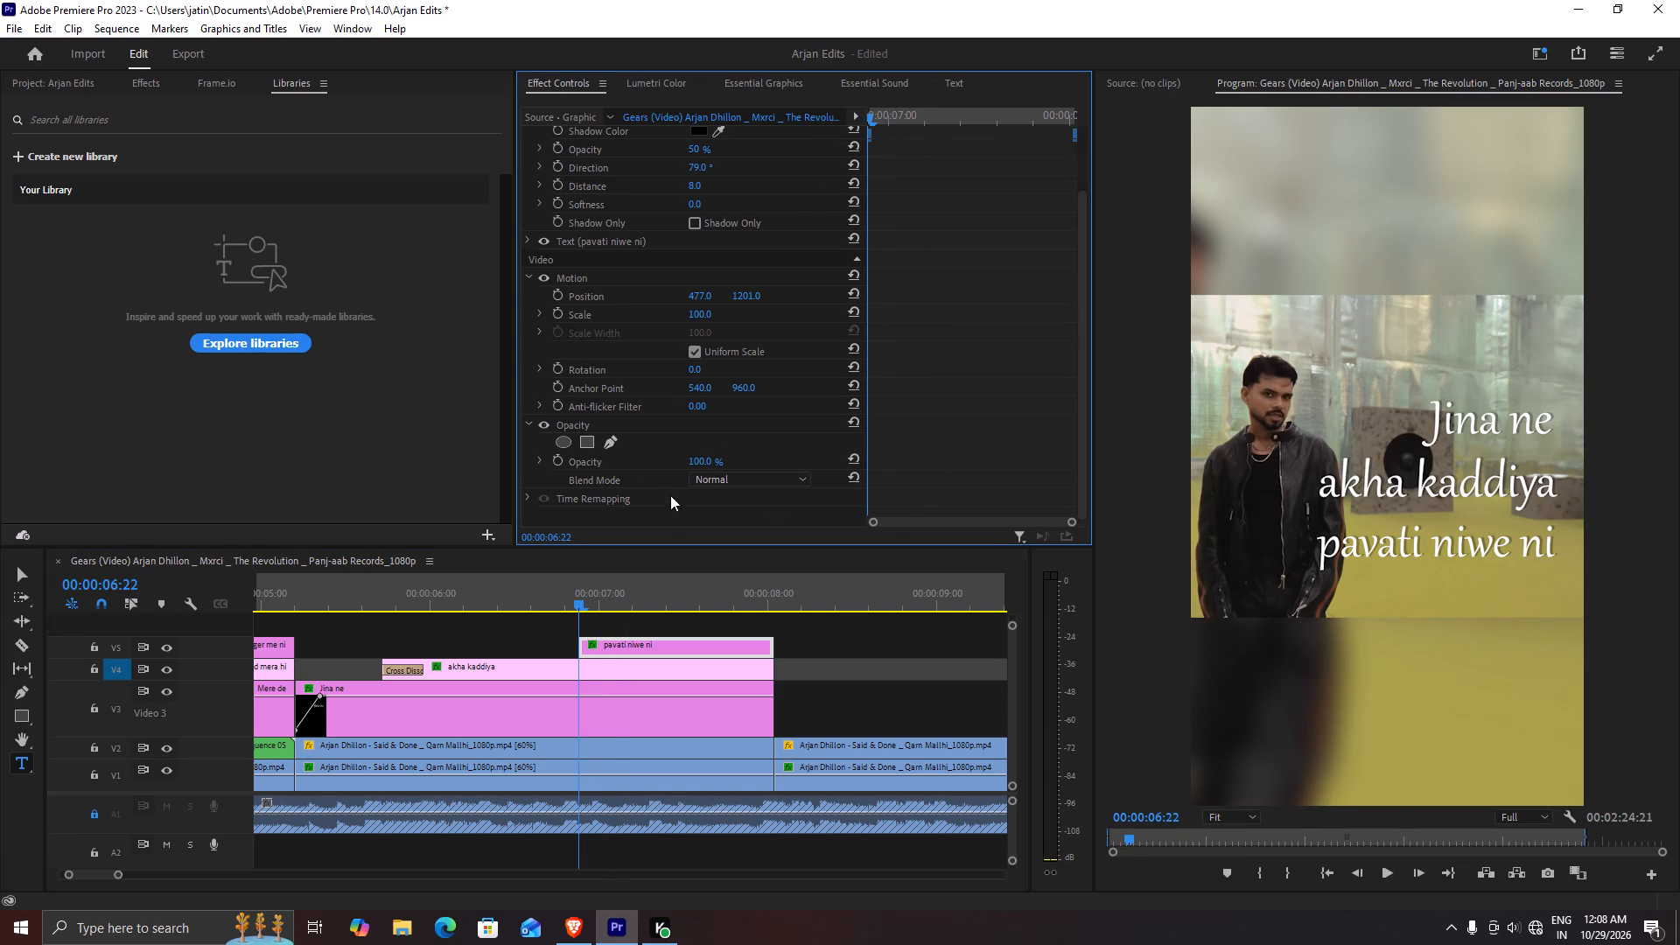
left_click(556, 461)
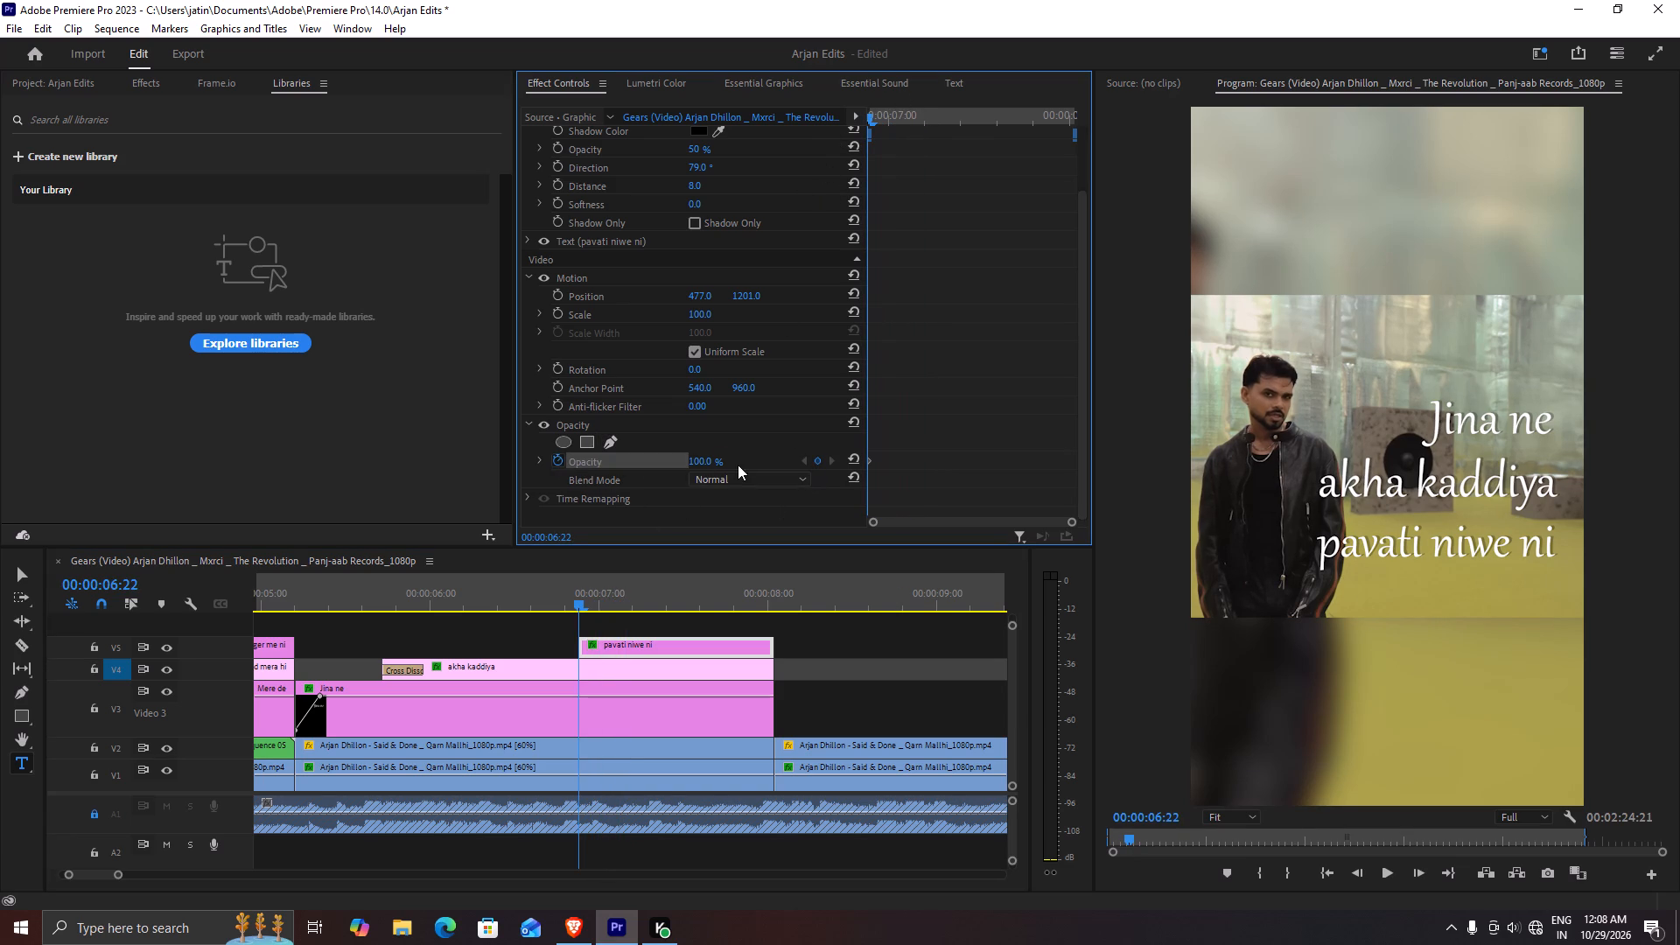
left_click(712, 466)
key("0")
key("Return")
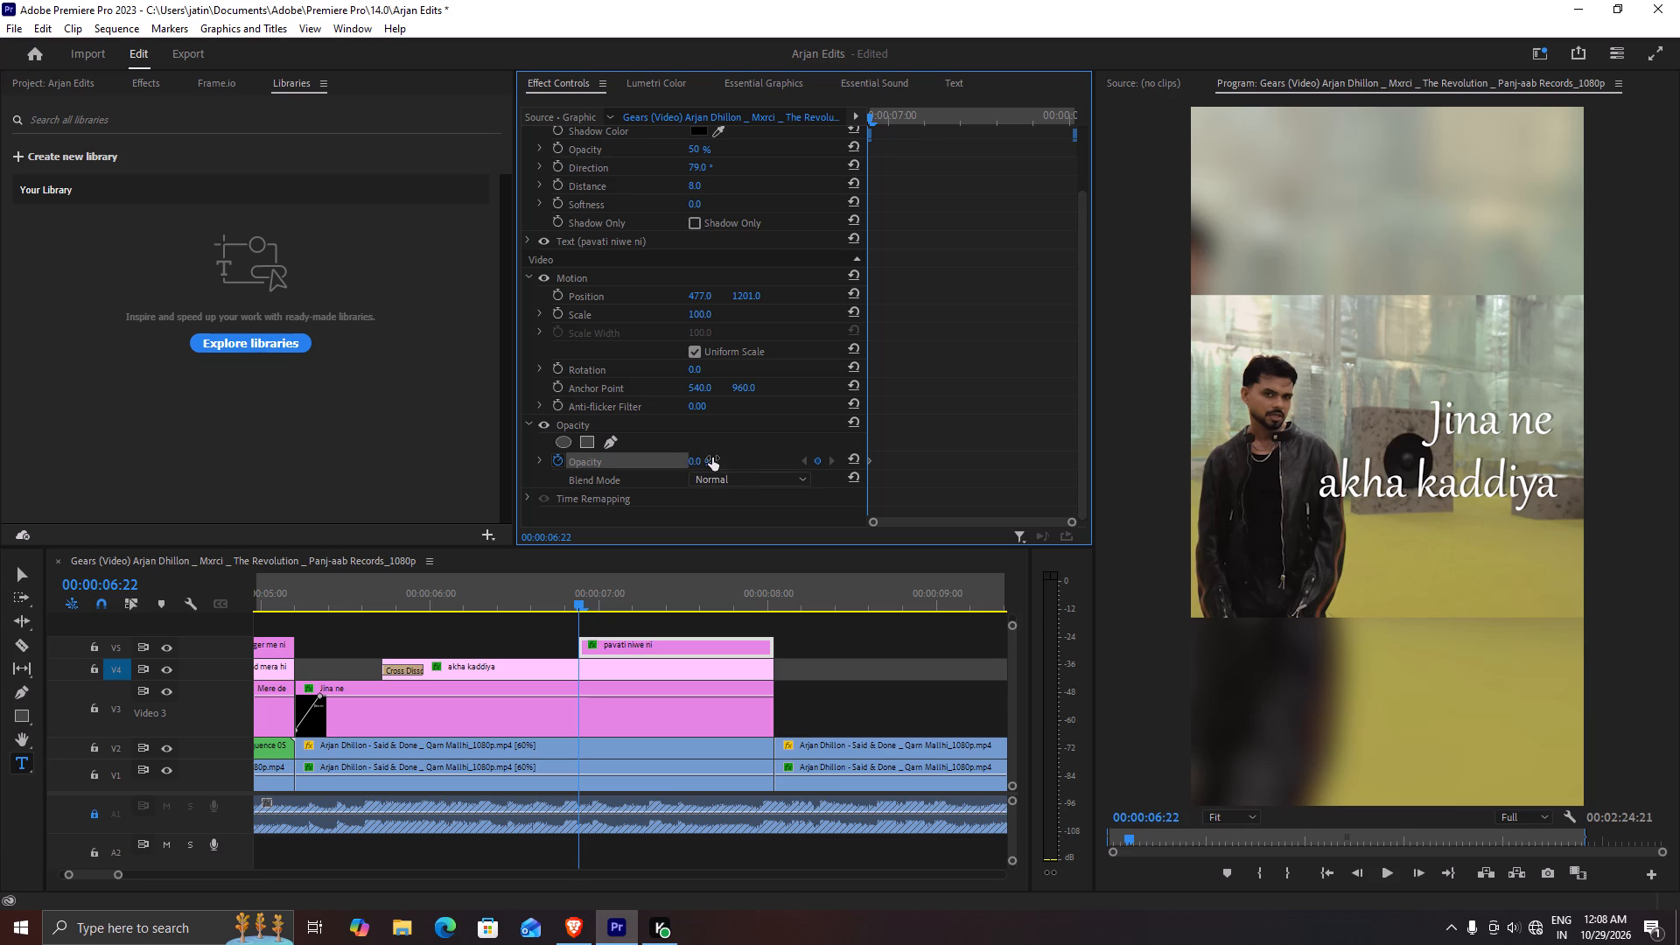
Add a second Opacity keyframe of 100% at 00:00:07:01 on the "pavati niwe ni" title.
left_click_drag(874, 122, 895, 129)
left_click(815, 462)
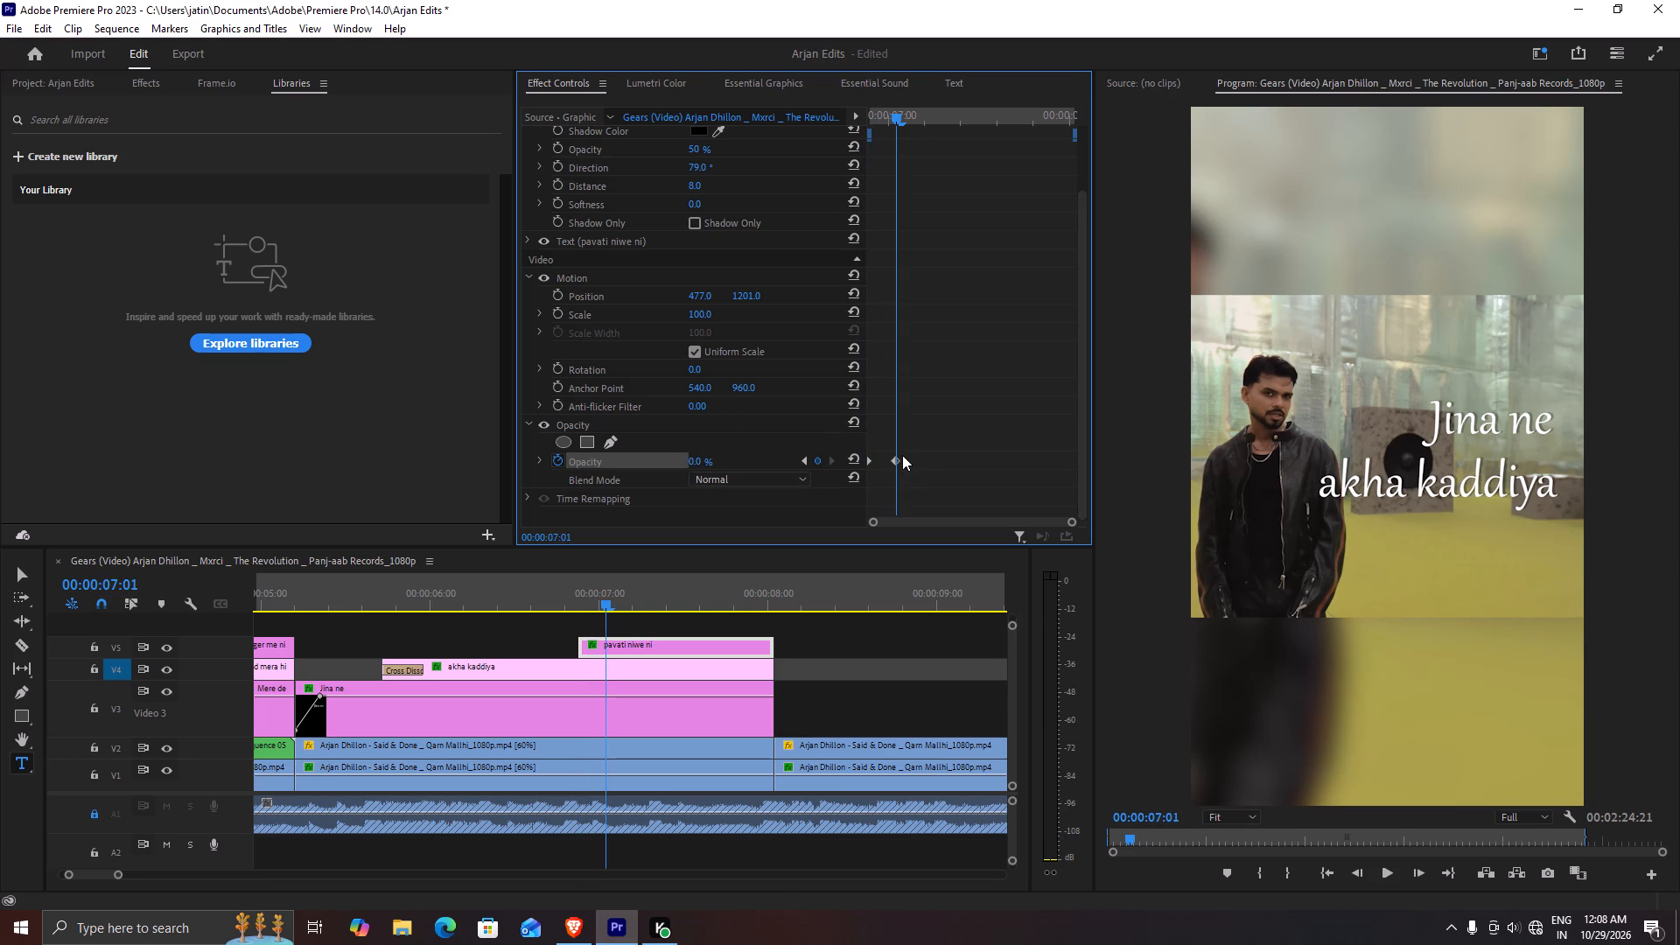
left_click_drag(899, 452, 887, 452)
key("ctrl+z")
left_click_drag(884, 437, 906, 474)
left_click(712, 464)
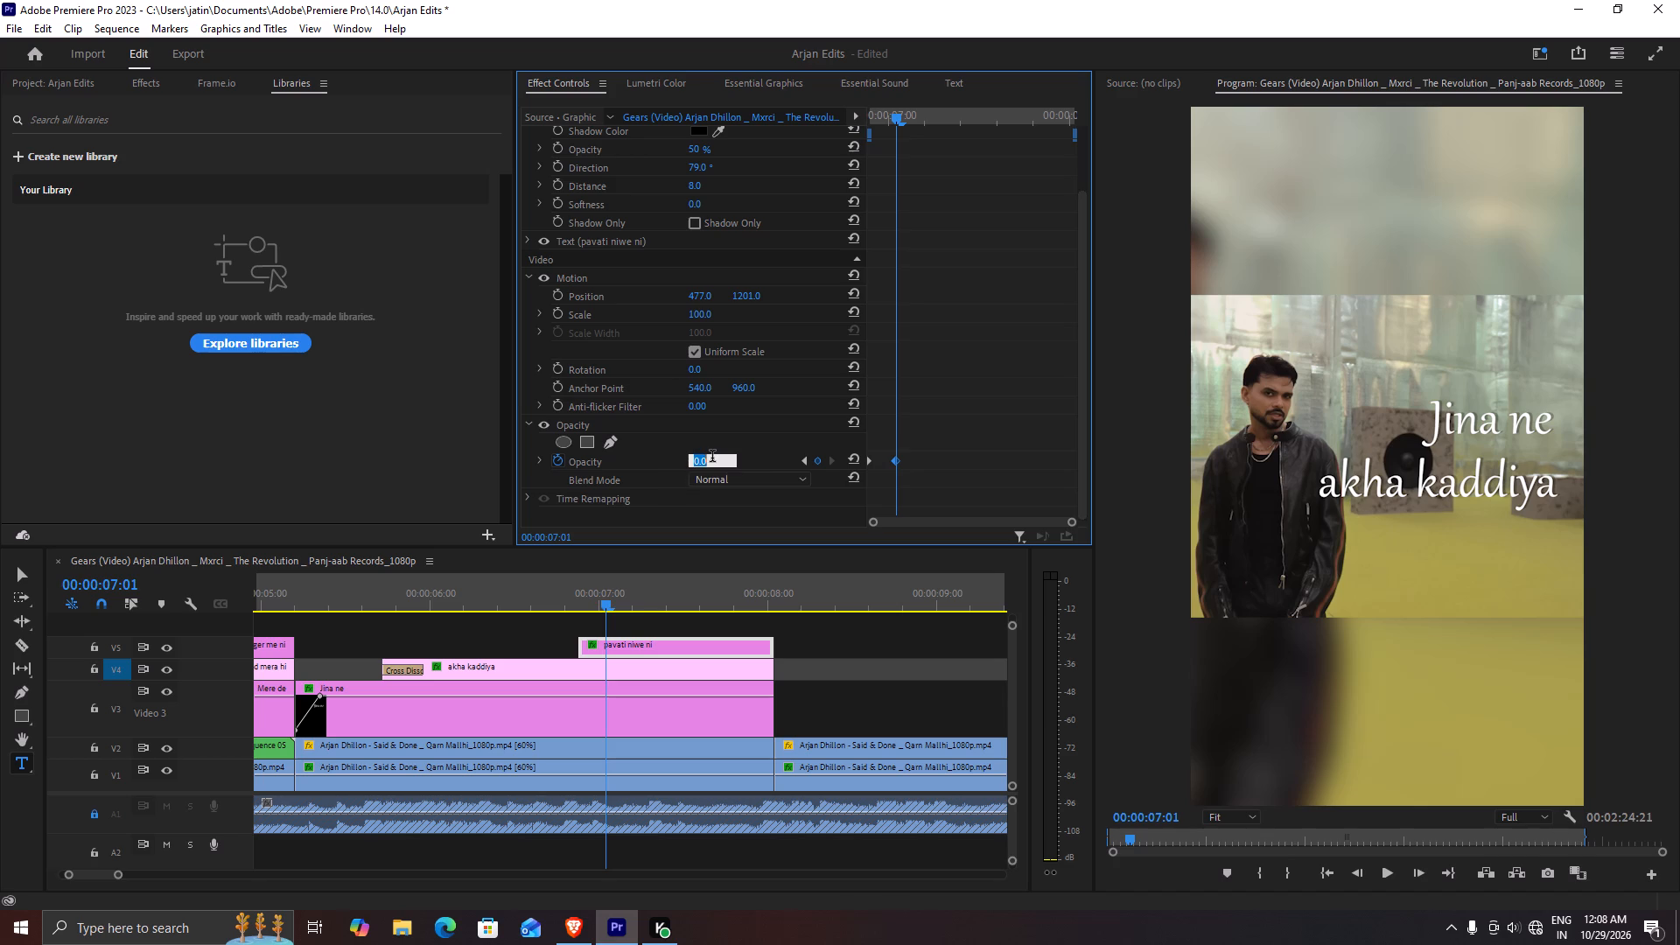
type("100")
key("Return")
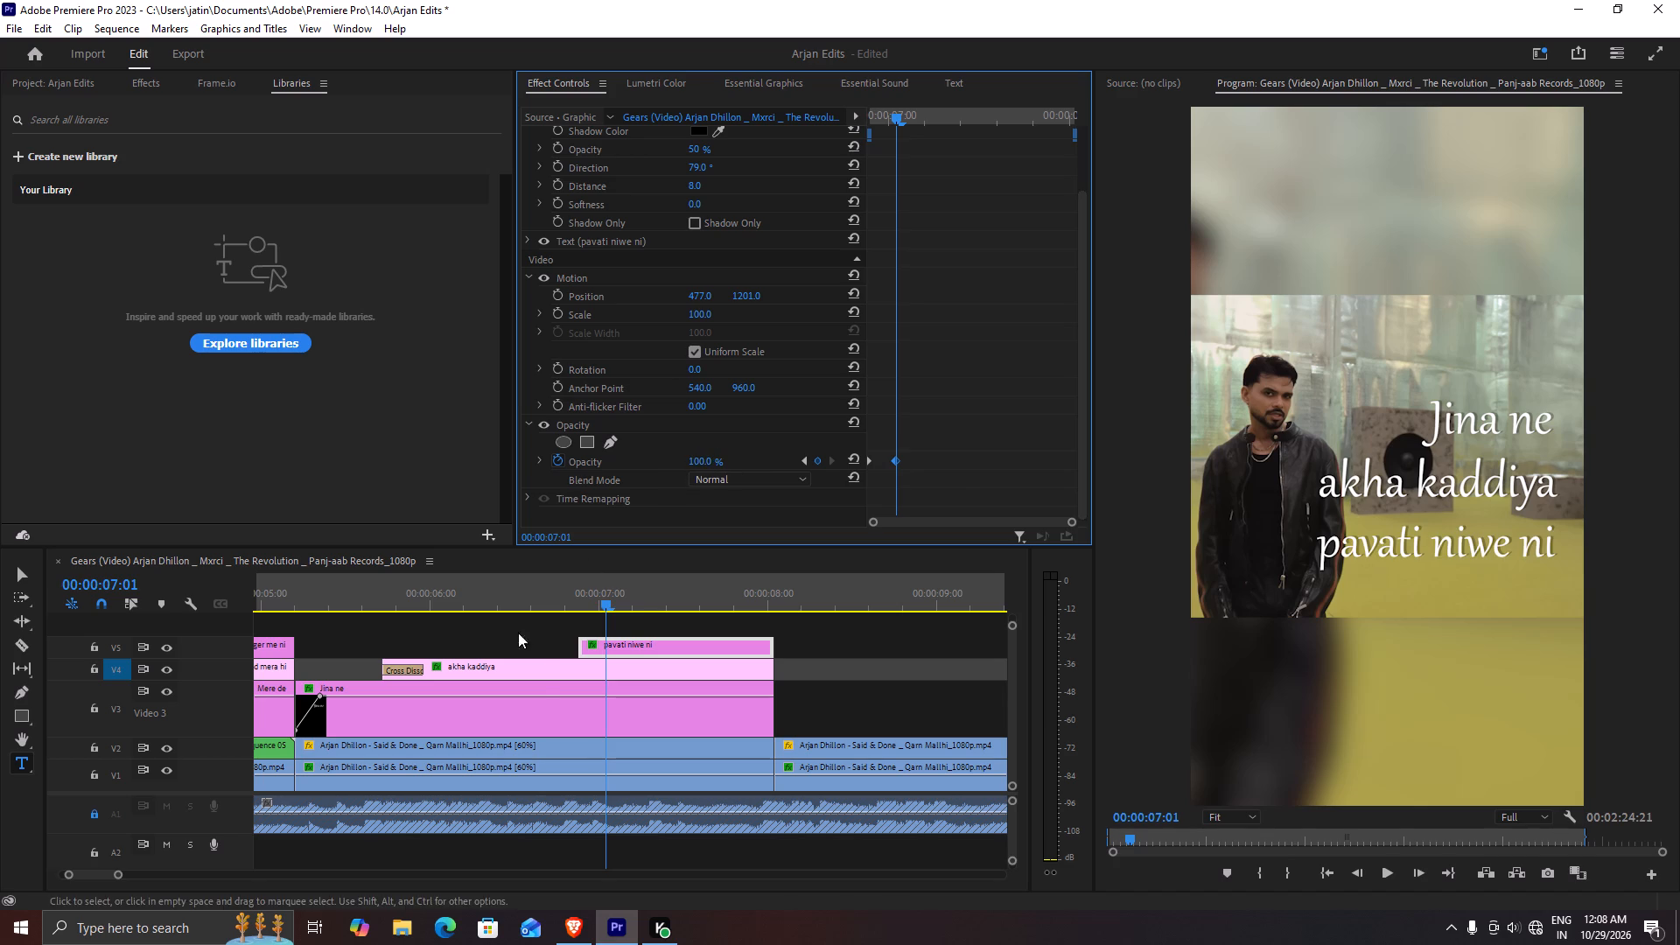
Play back the lyric titles and the clips following them to check the "pavati niwe ni" fade-in and timing.
left_click_drag(548, 606, 364, 614)
key("space")
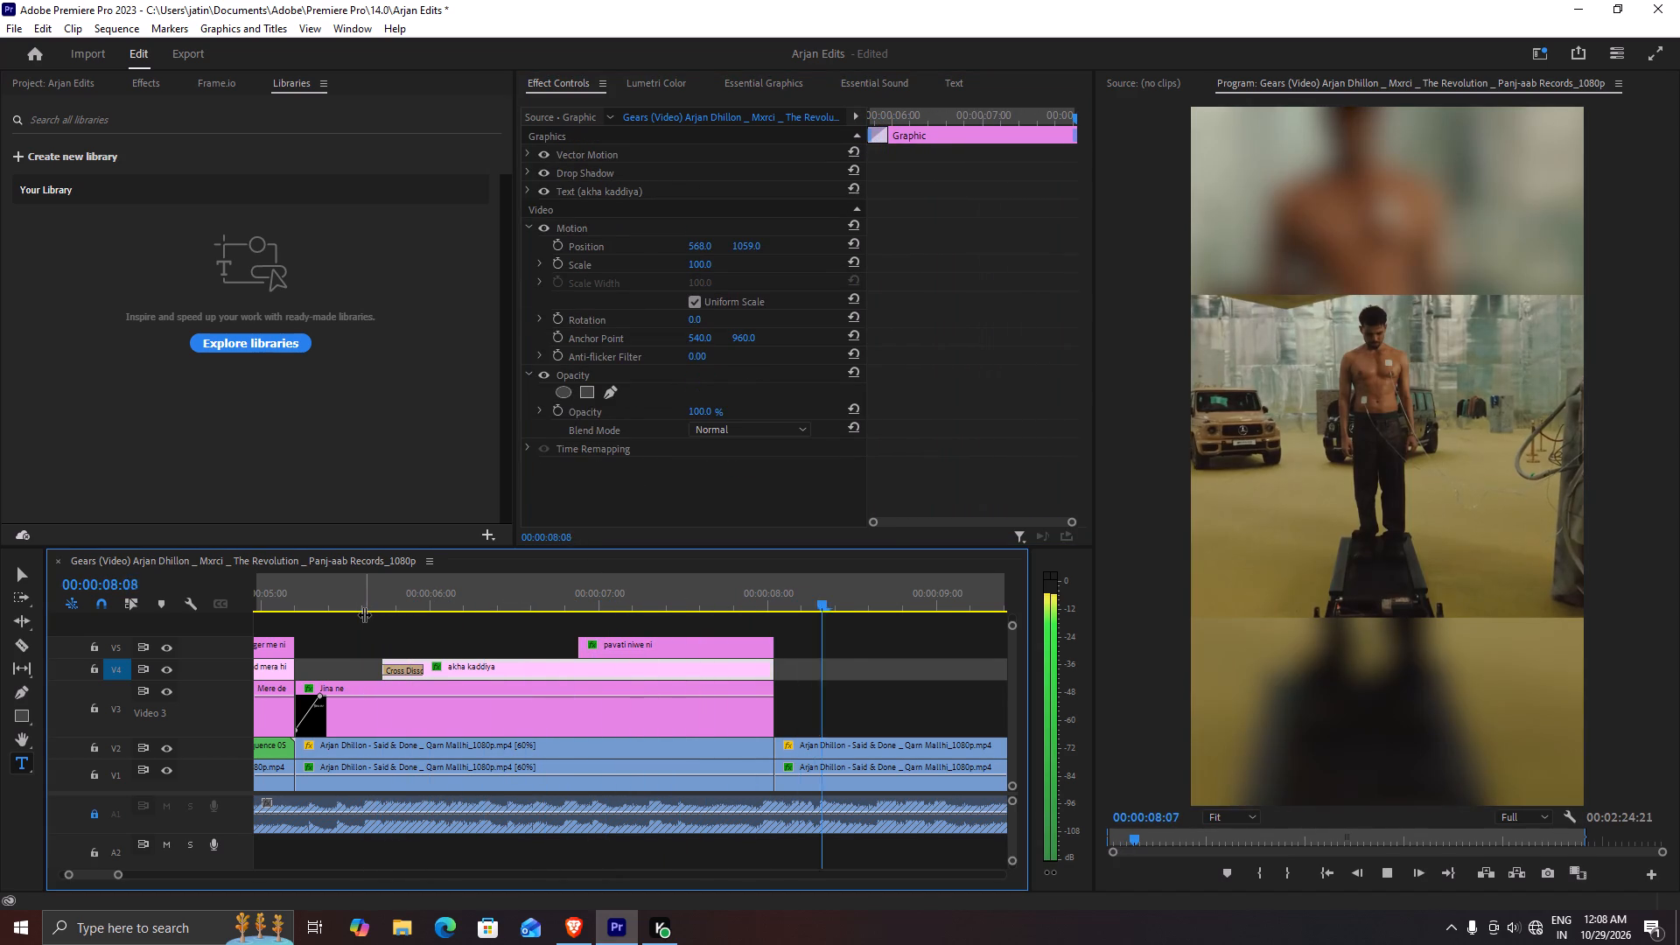
key("space")
key("space")
key("space")
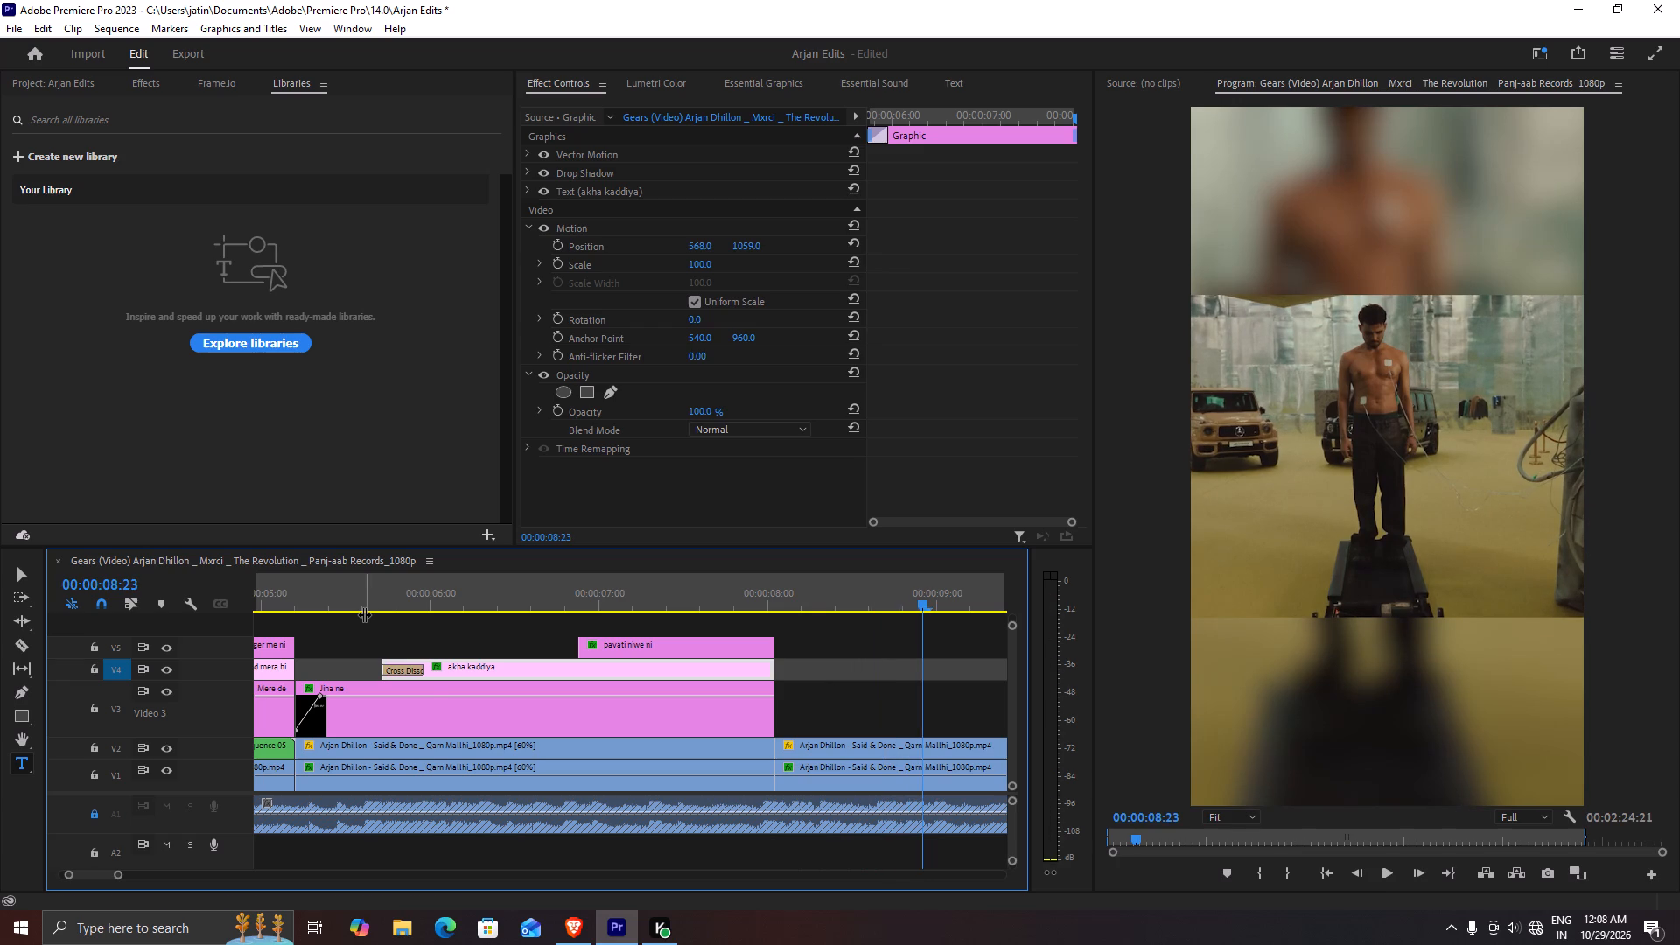
scroll(477, 650, "down", 12, "alt")
left_click_drag(569, 606, 540, 607)
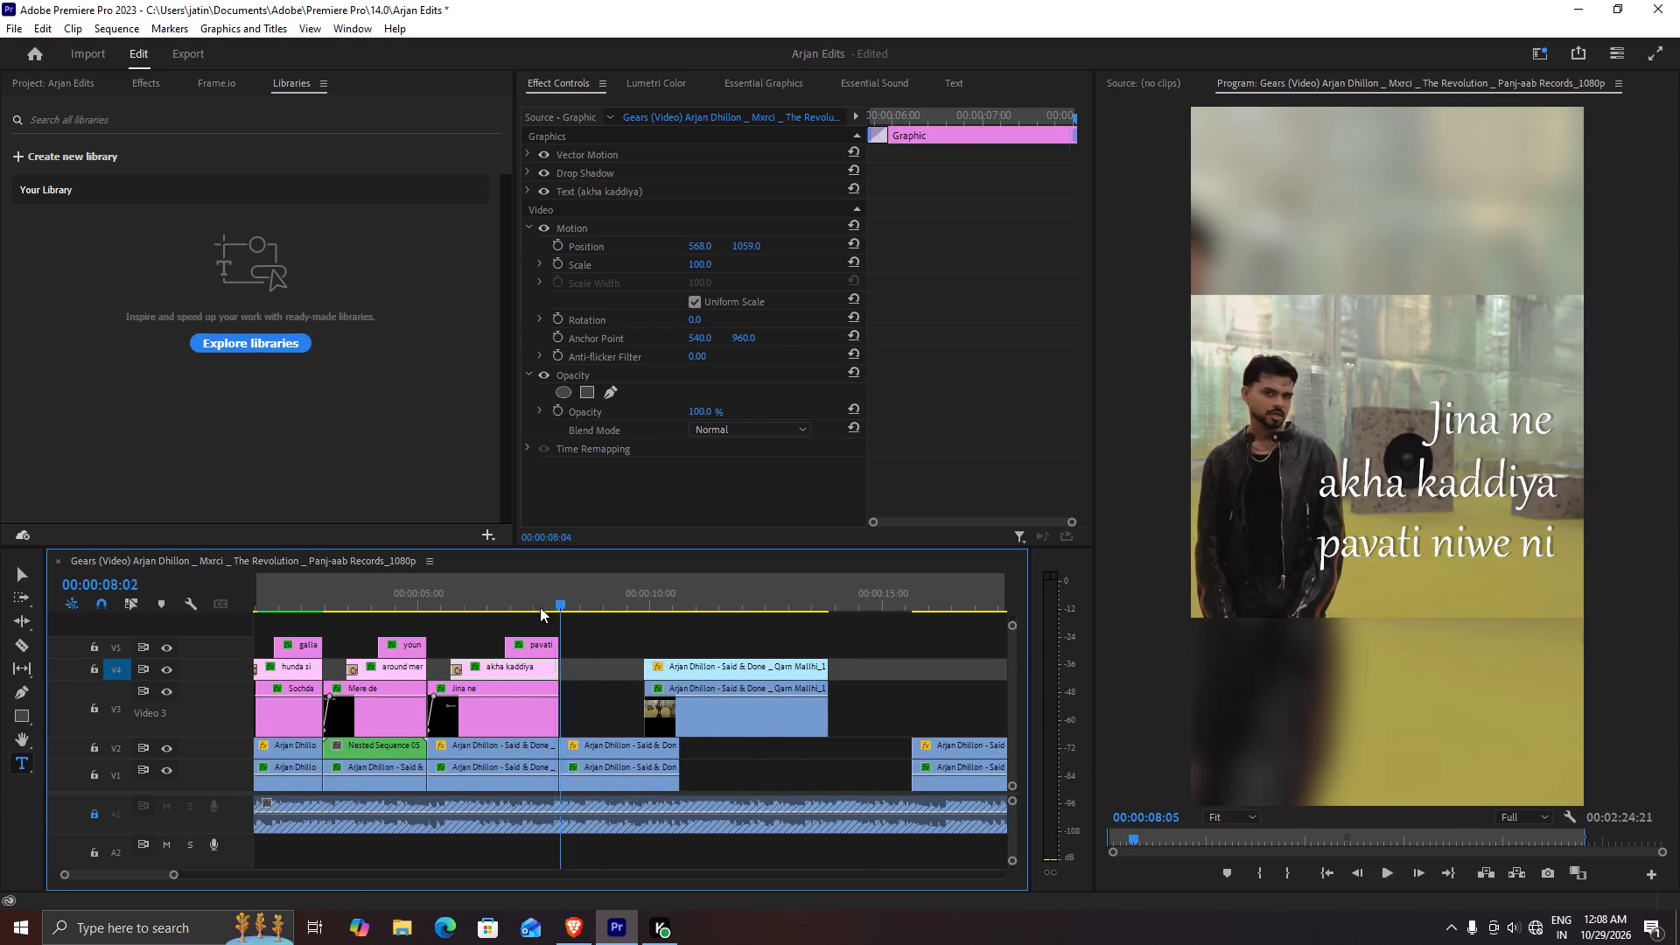
left_click_drag(540, 607, 398, 626)
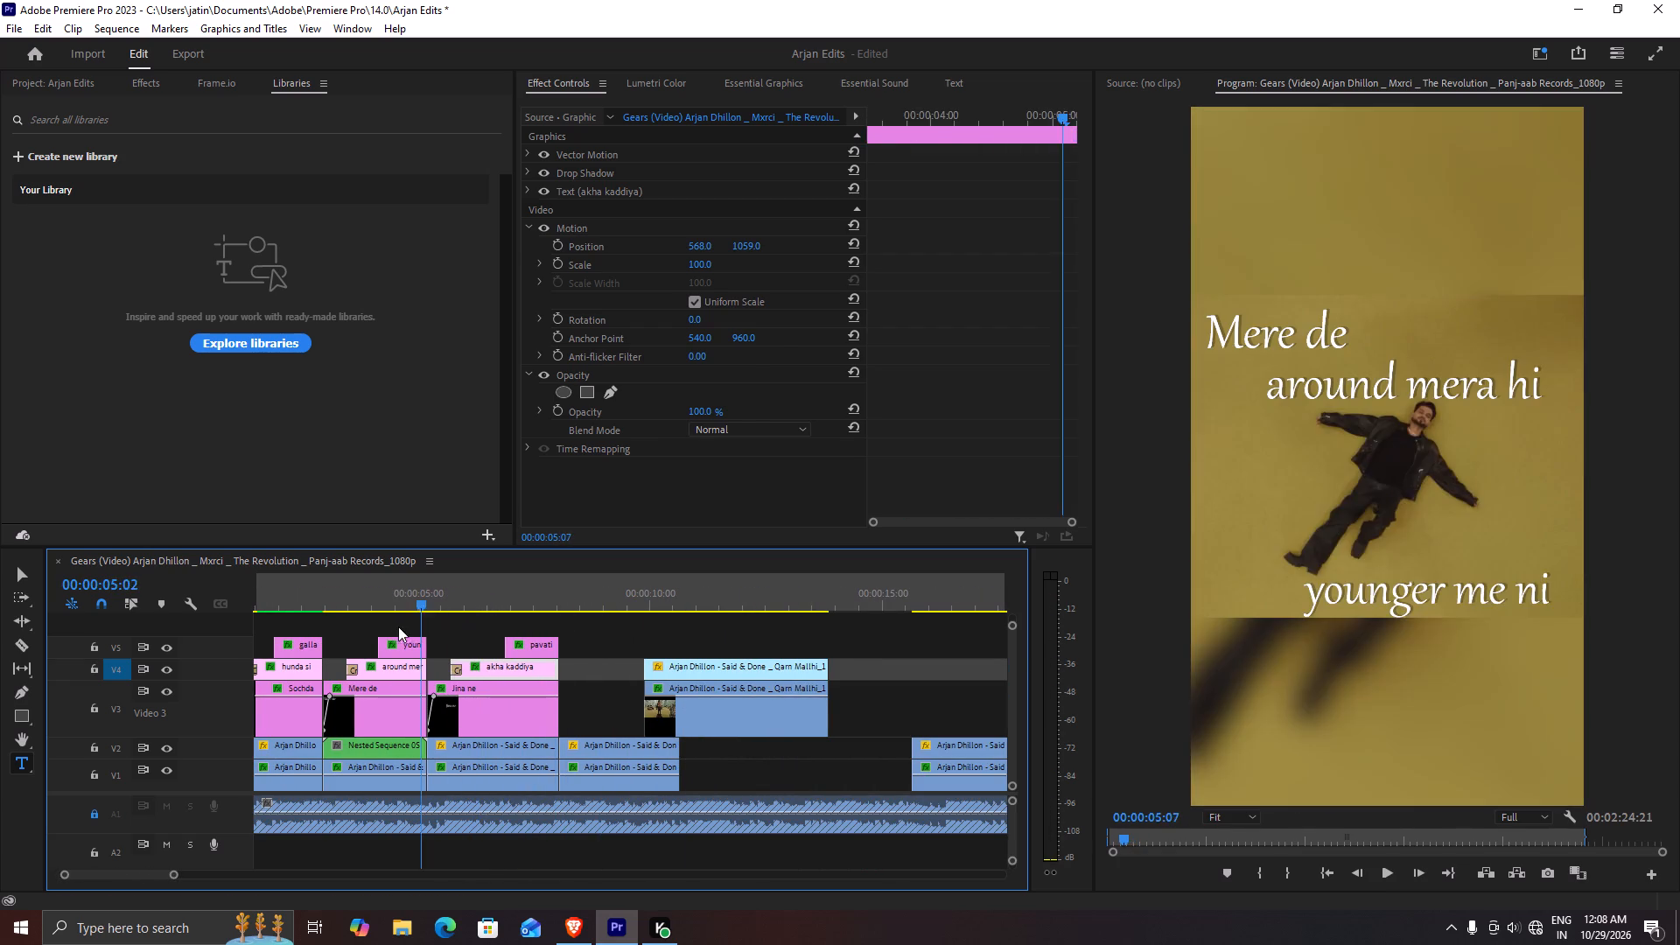
left_click_drag(398, 626, 299, 632)
key("space")
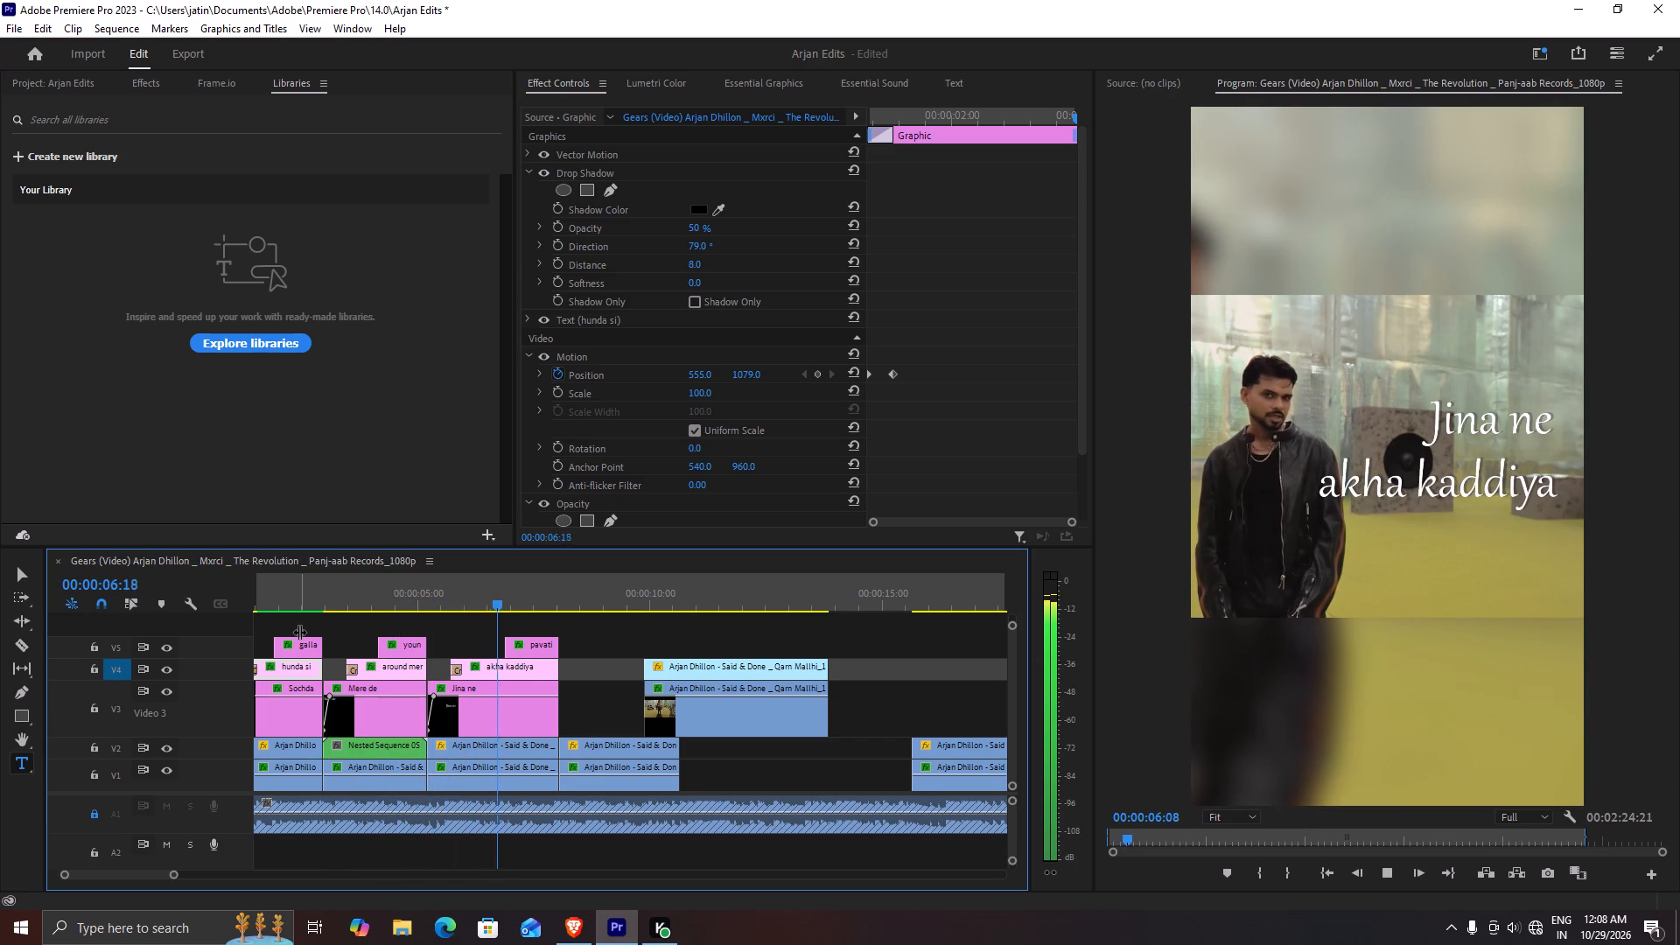
key("space")
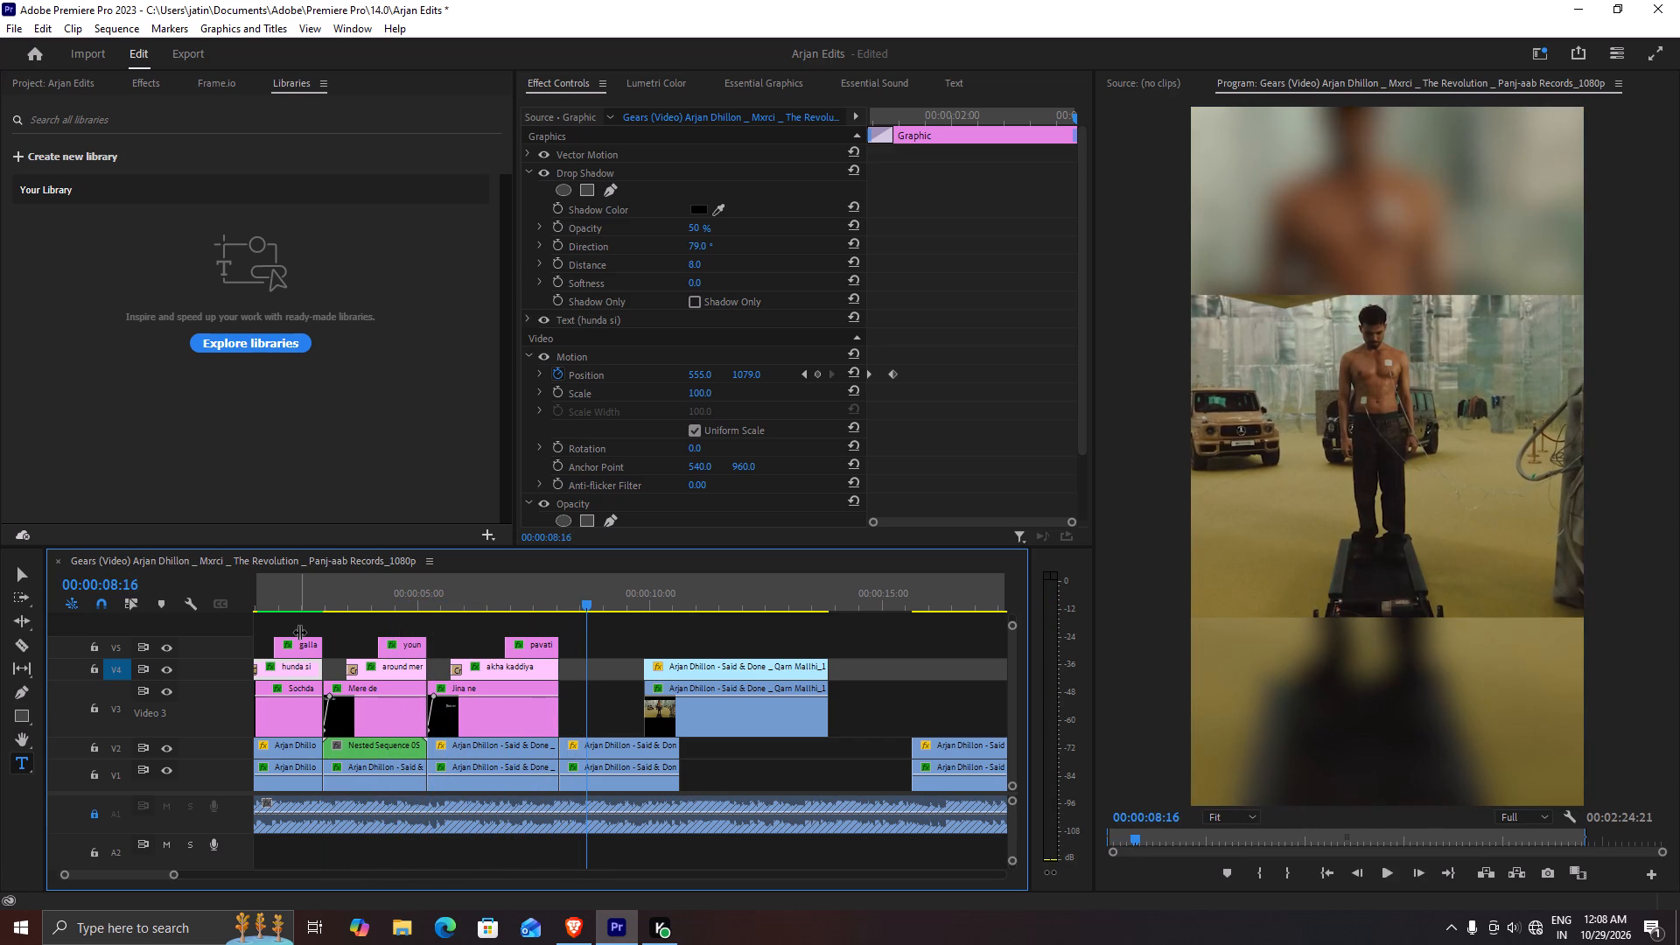
key("space")
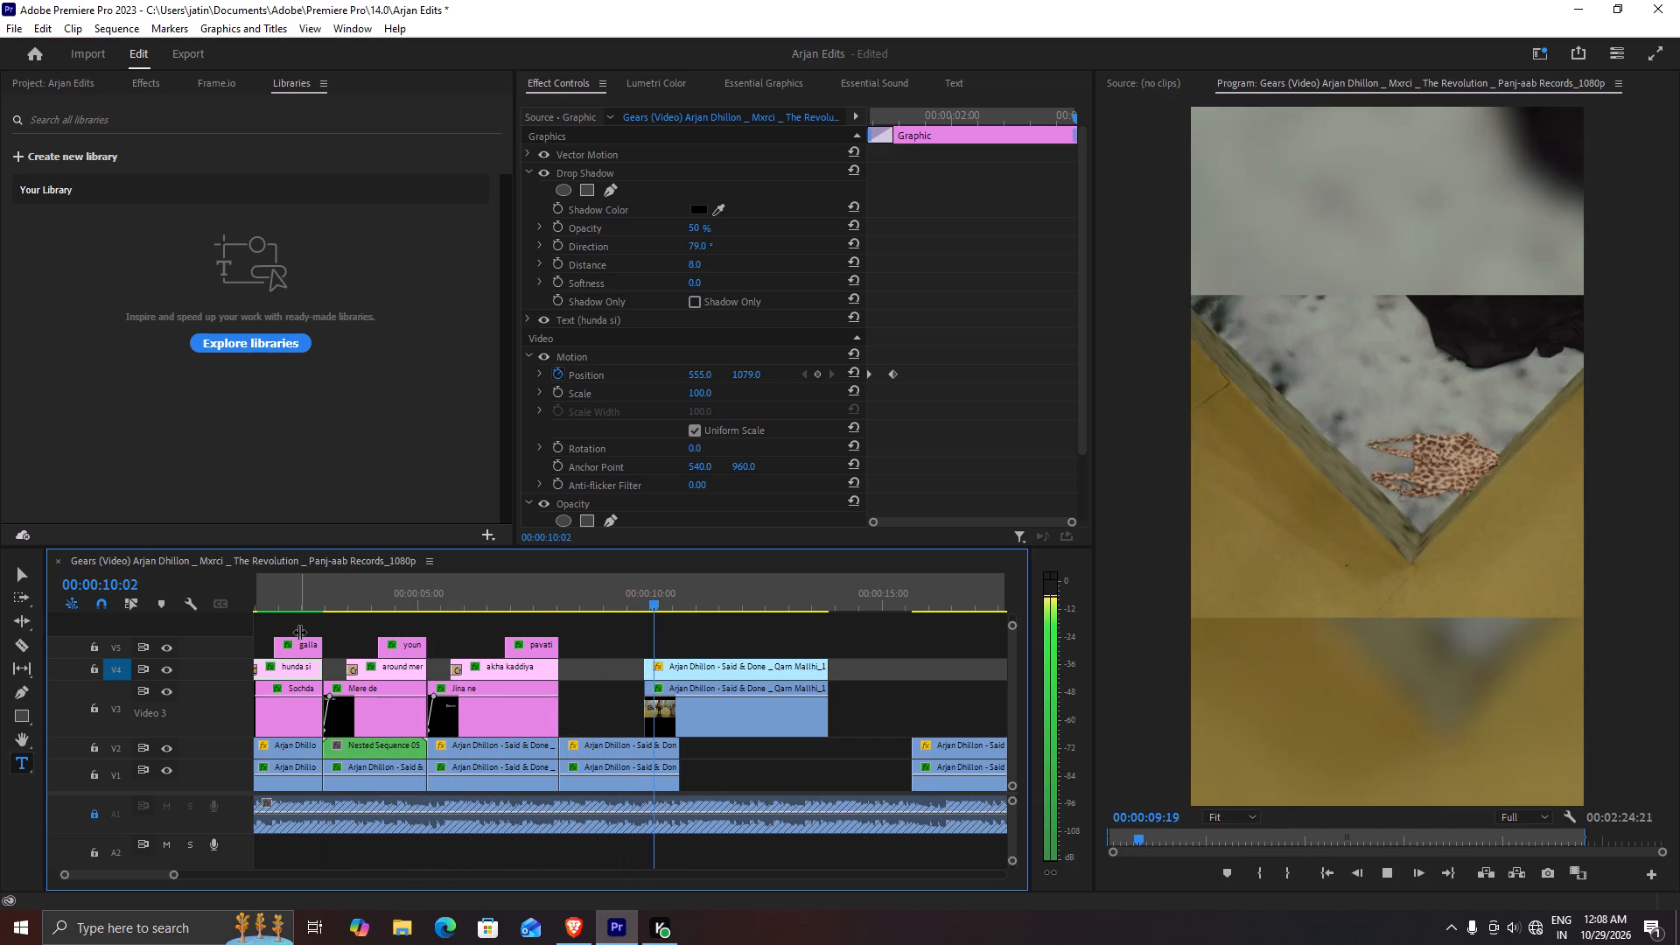
key("space")
Move the stacked clips on V3 and V4 after the titles so they start where the preceding V1 and V2 clips end.
left_click_drag(715, 642, 763, 751)
left_click_drag(742, 703, 780, 703)
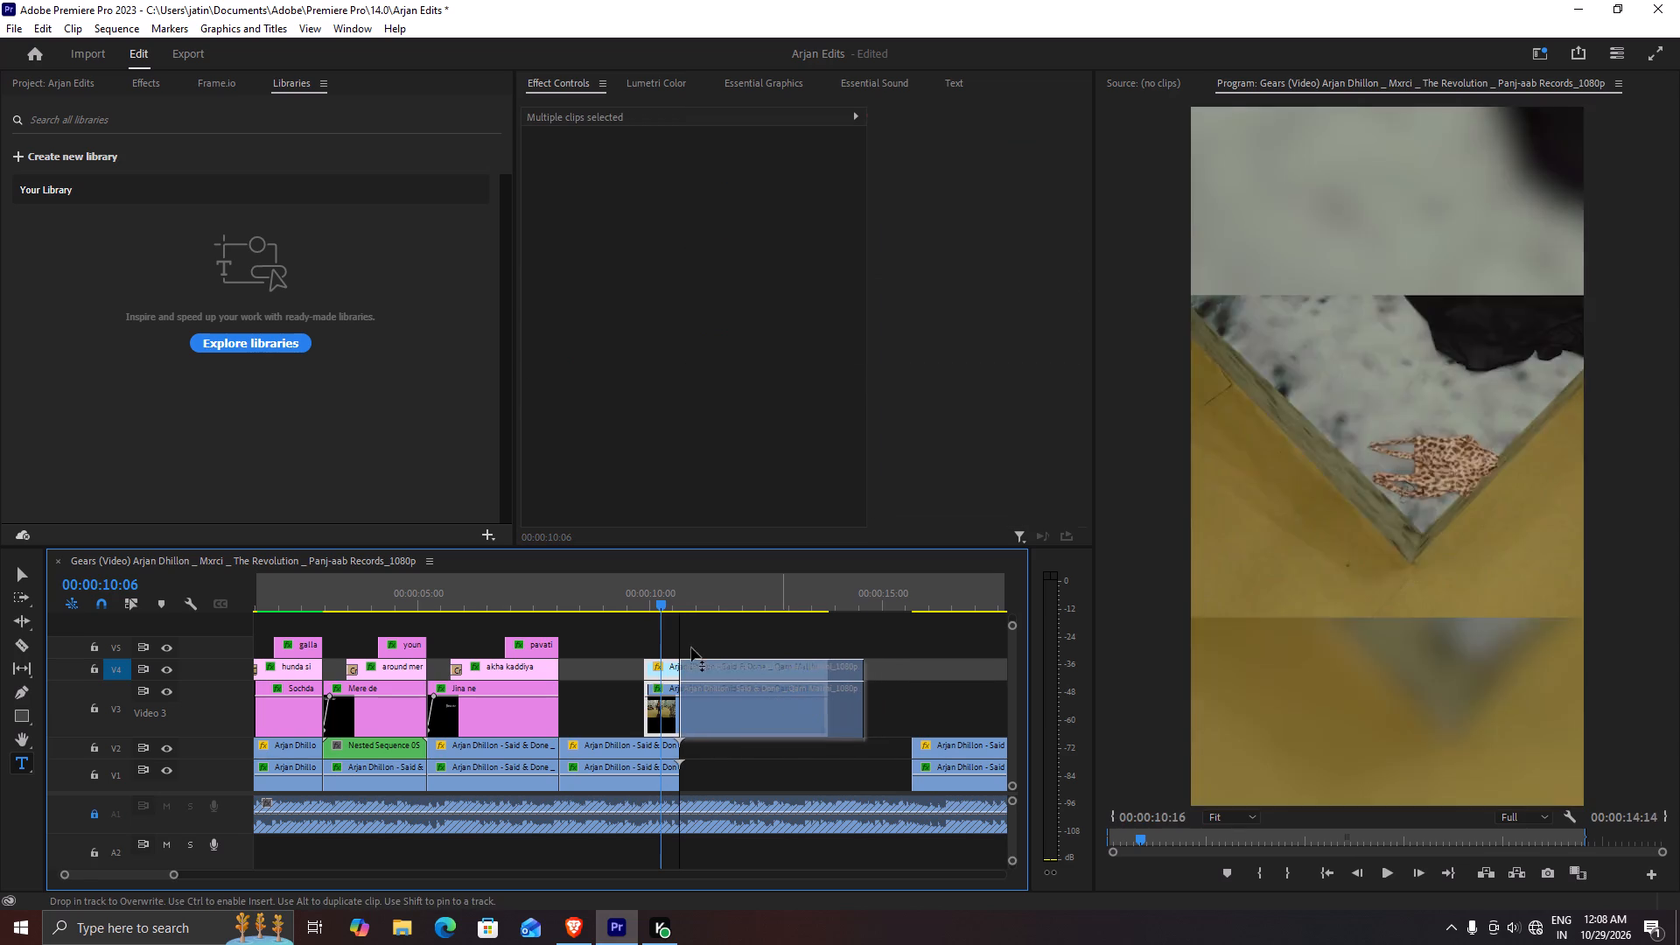
Play back the sequence from the "akha kaddiya" title into the clip that follows it.
left_click_drag(662, 612, 494, 616)
key("space")
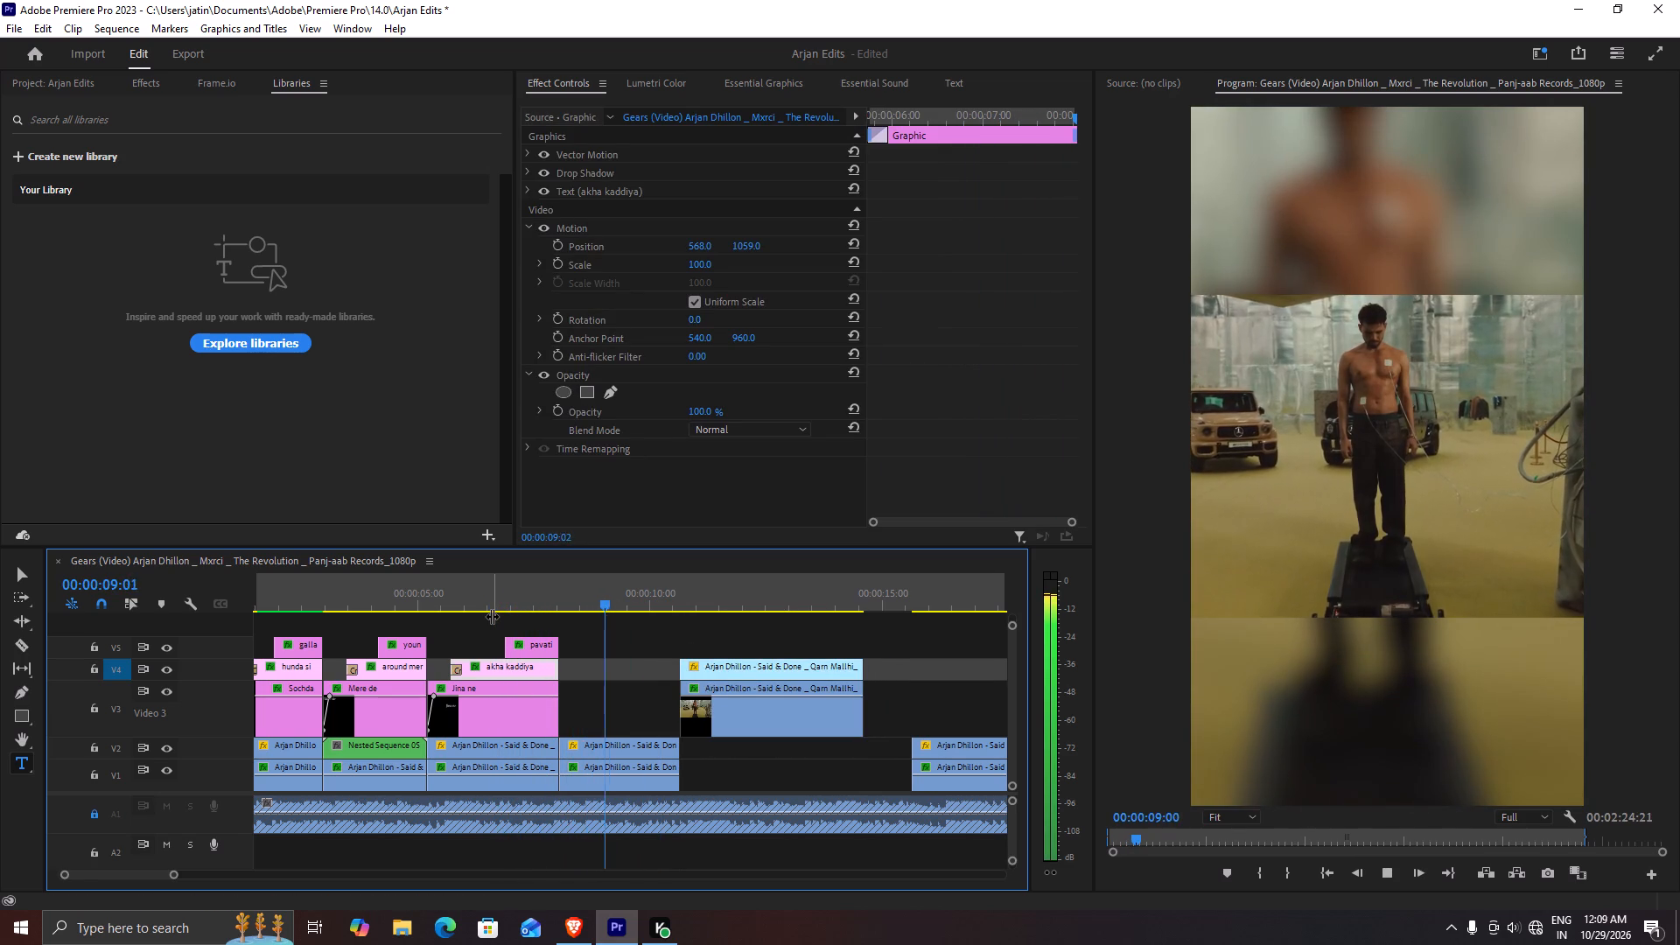
key("space")
Copy the Opacity animation from the "pavati niwe ni" title to the "younger me ni", "gallan eh ni" and "hunda" titles on V5.
left_click(529, 650)
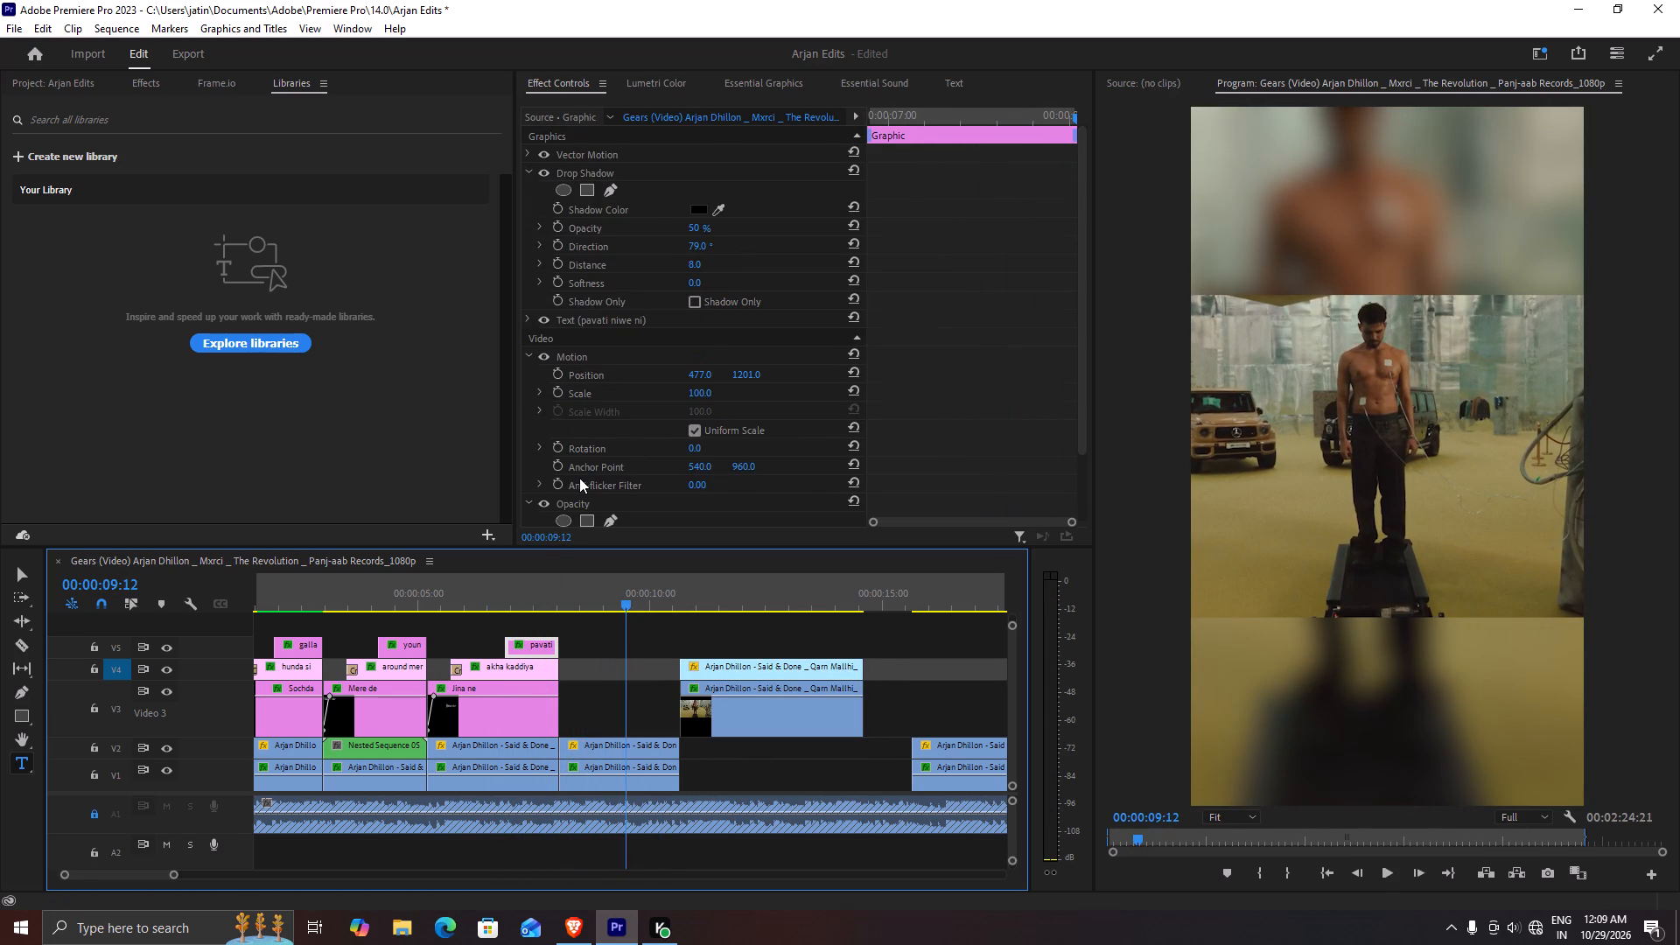
scroll(579, 478, "down", 12)
left_click(571, 421)
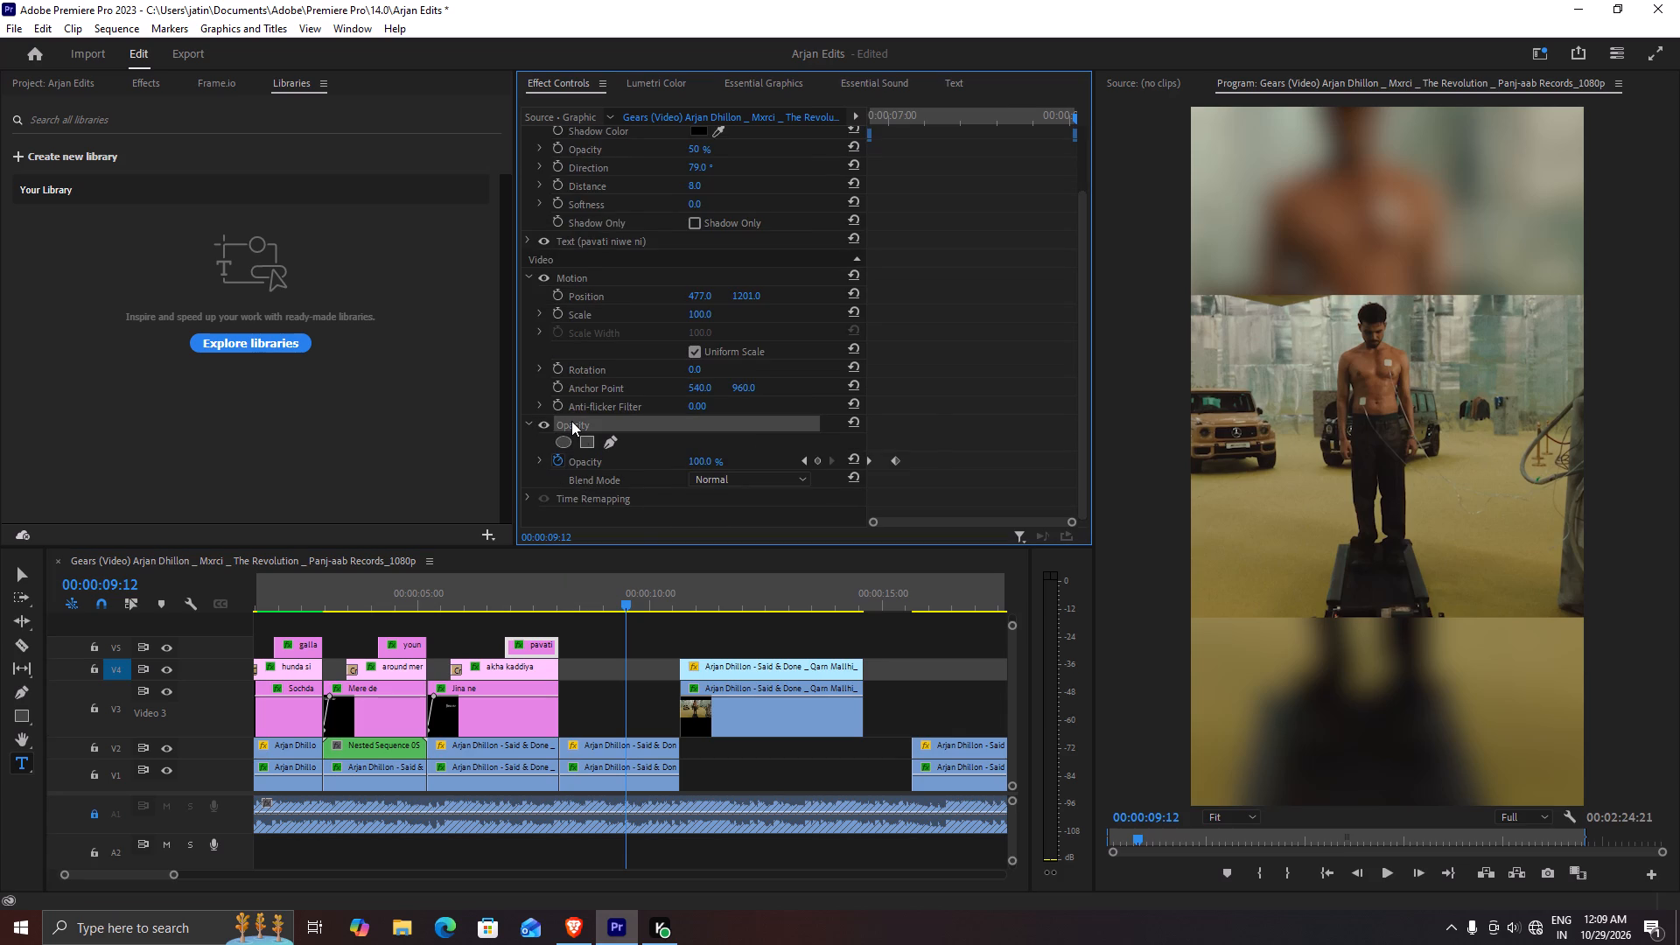
key("ctrl+c")
left_click(403, 654)
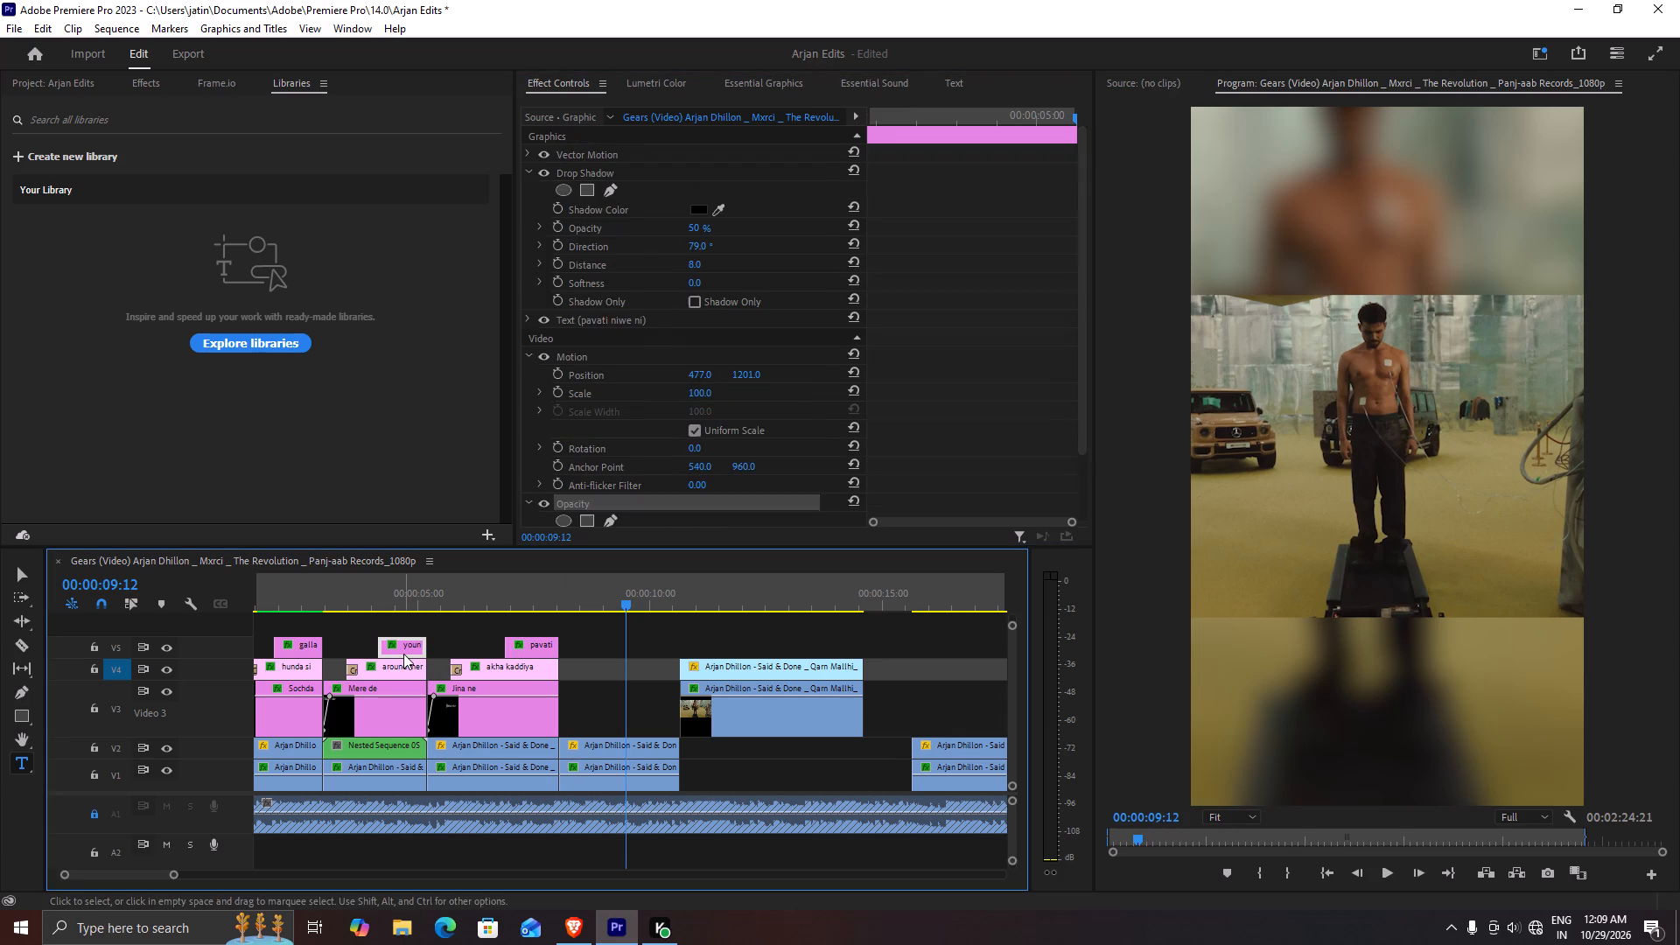
key("ctrl+v")
left_click(296, 651)
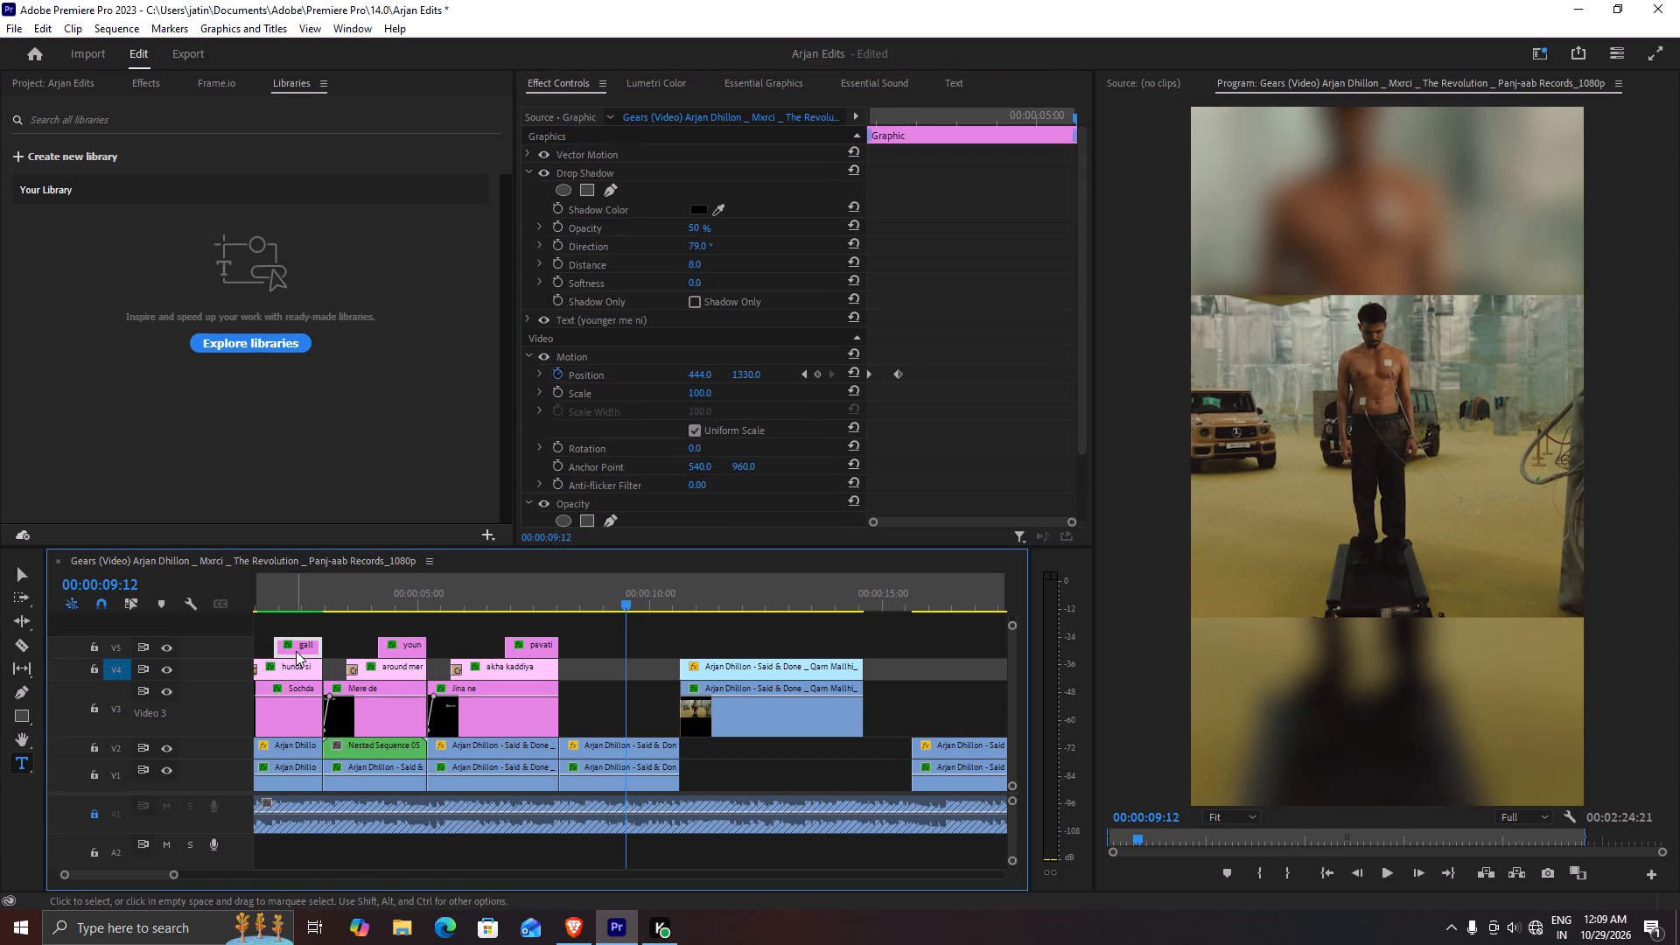
key("ctrl+v")
left_click_drag(318, 598, 155, 604)
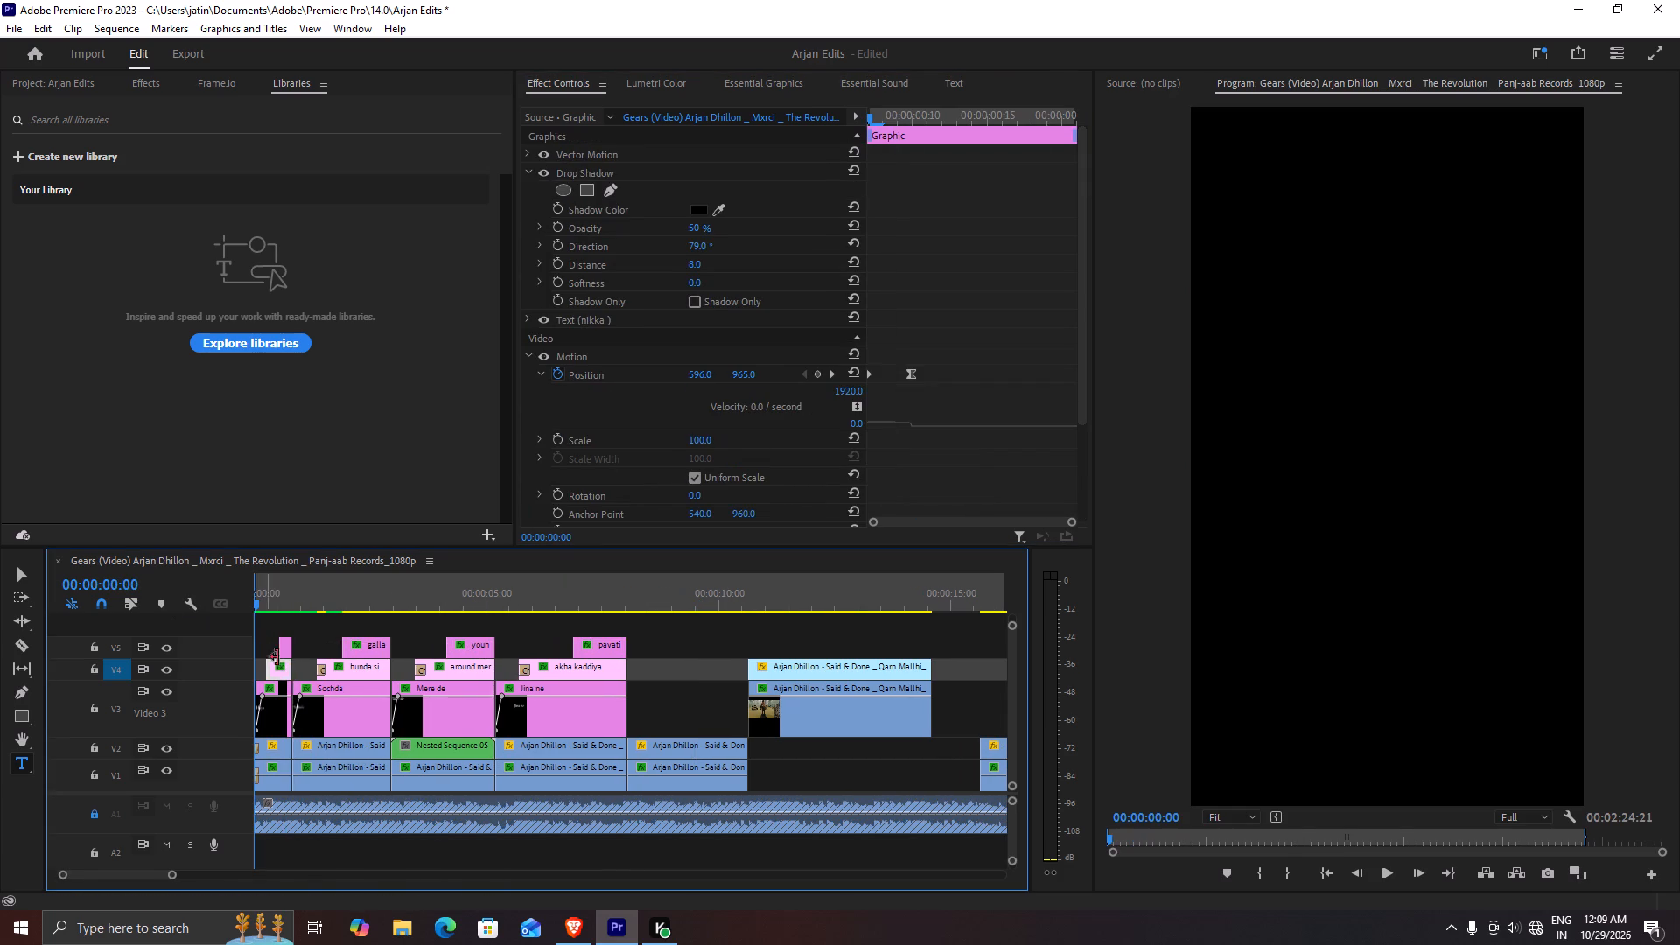
left_click(285, 652)
key("ctrl+v")
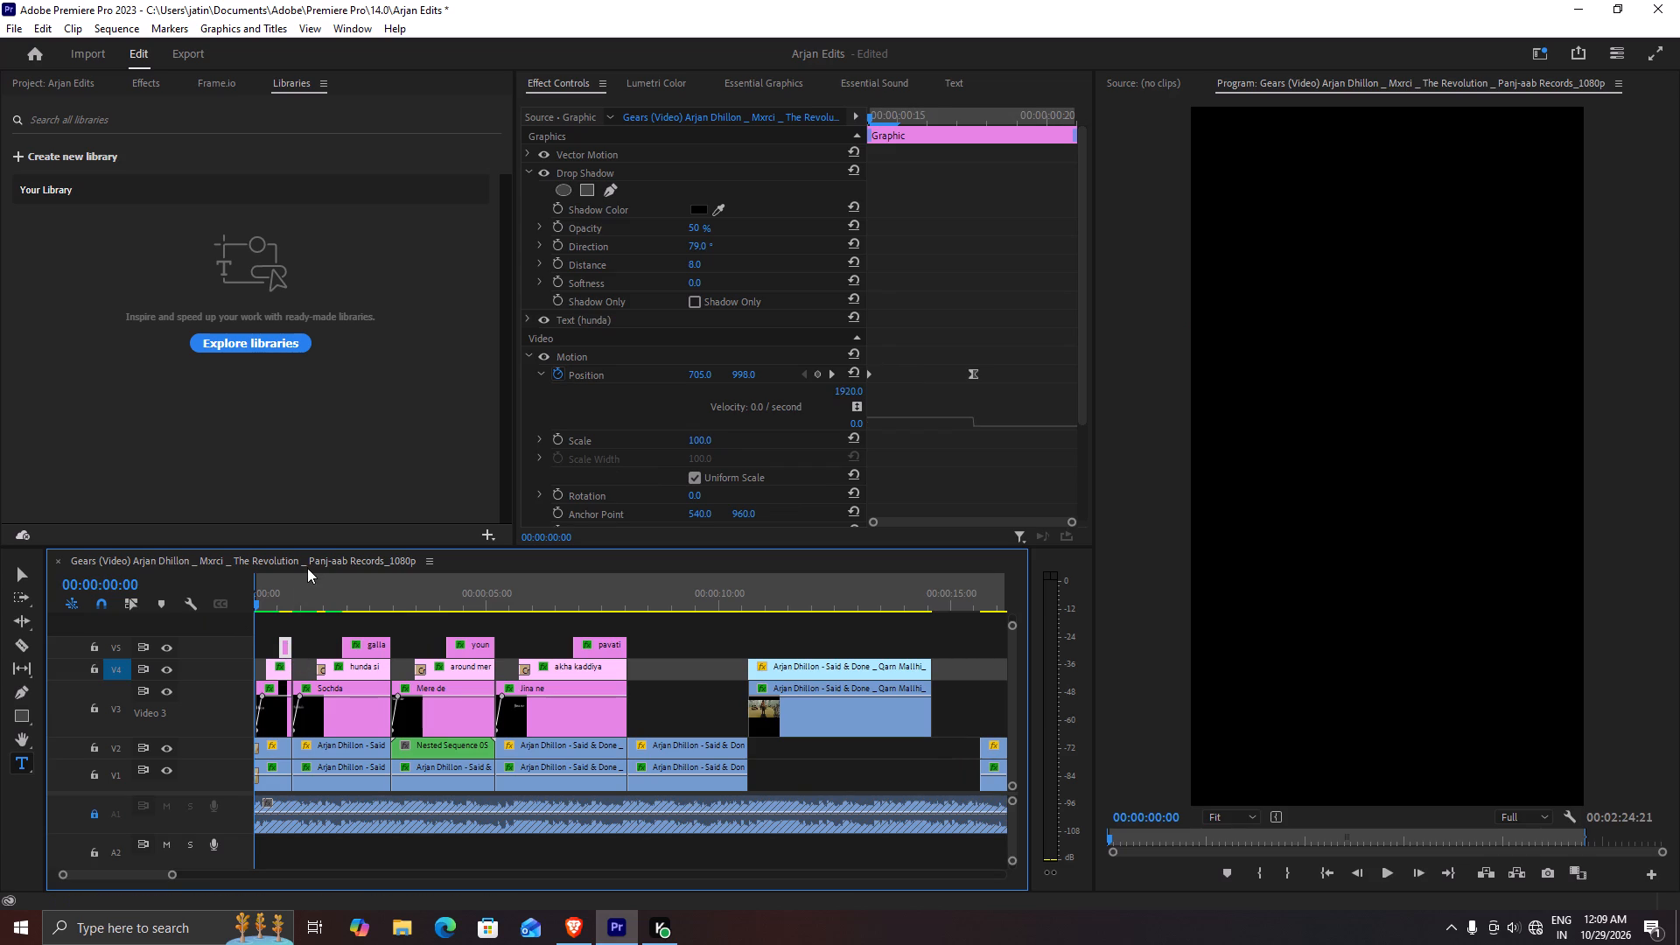
Play the edit from the beginning and scrub back over the "Jina ne" section to review the title fades.
key("space")
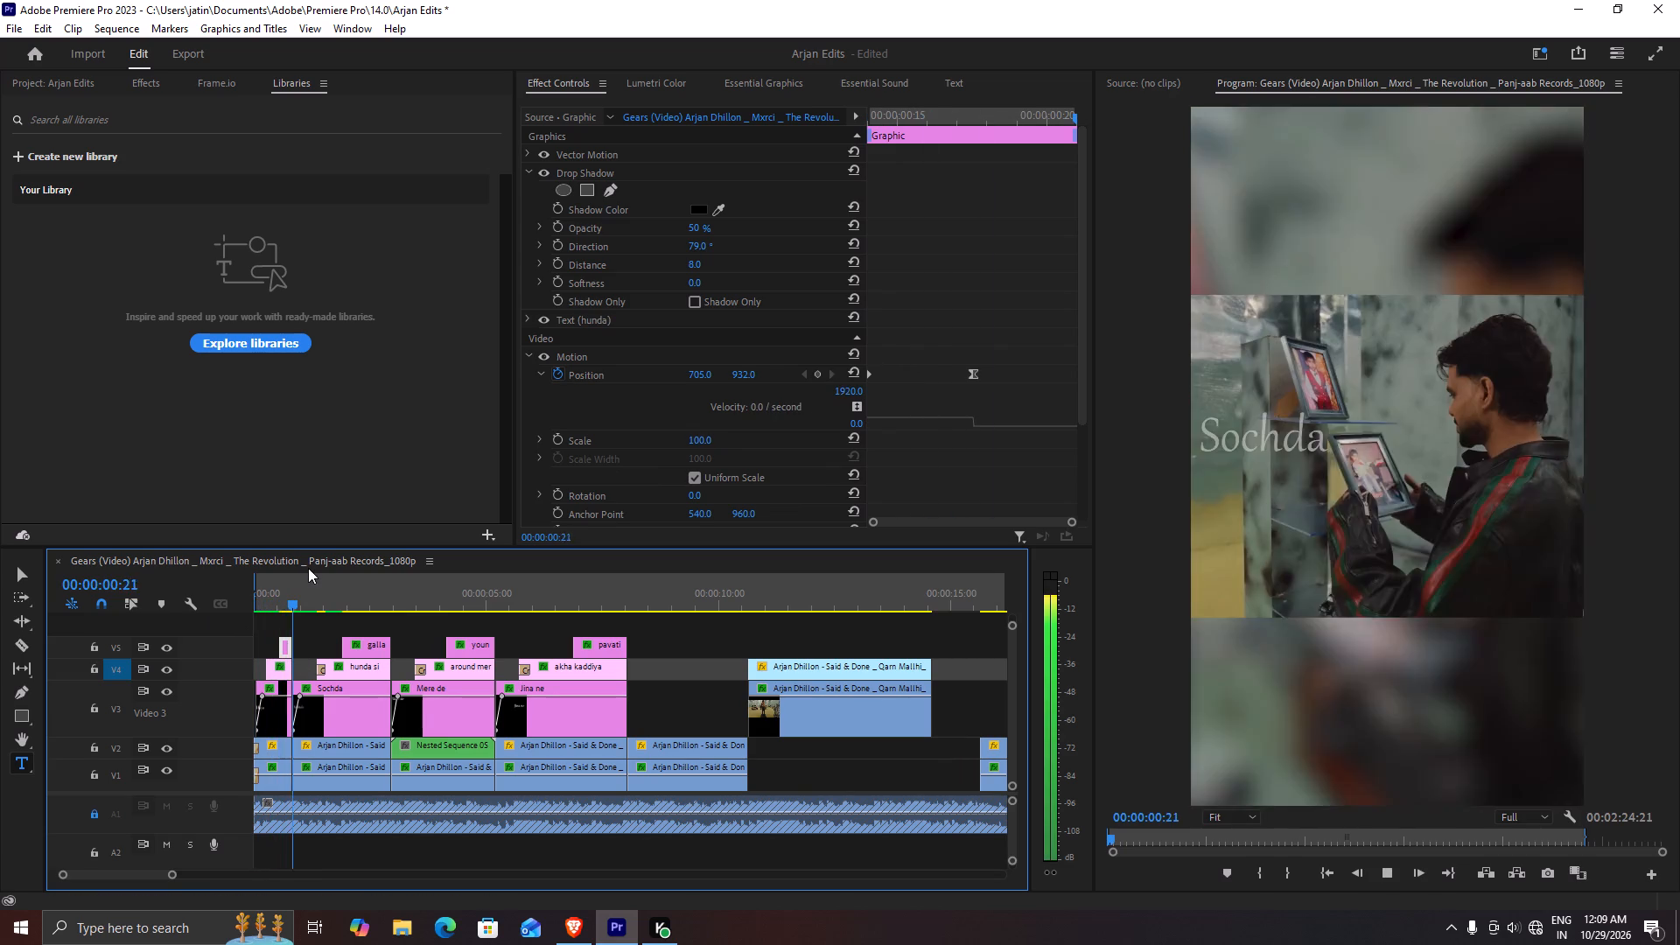
scroll(308, 568, "up", 1)
key("space")
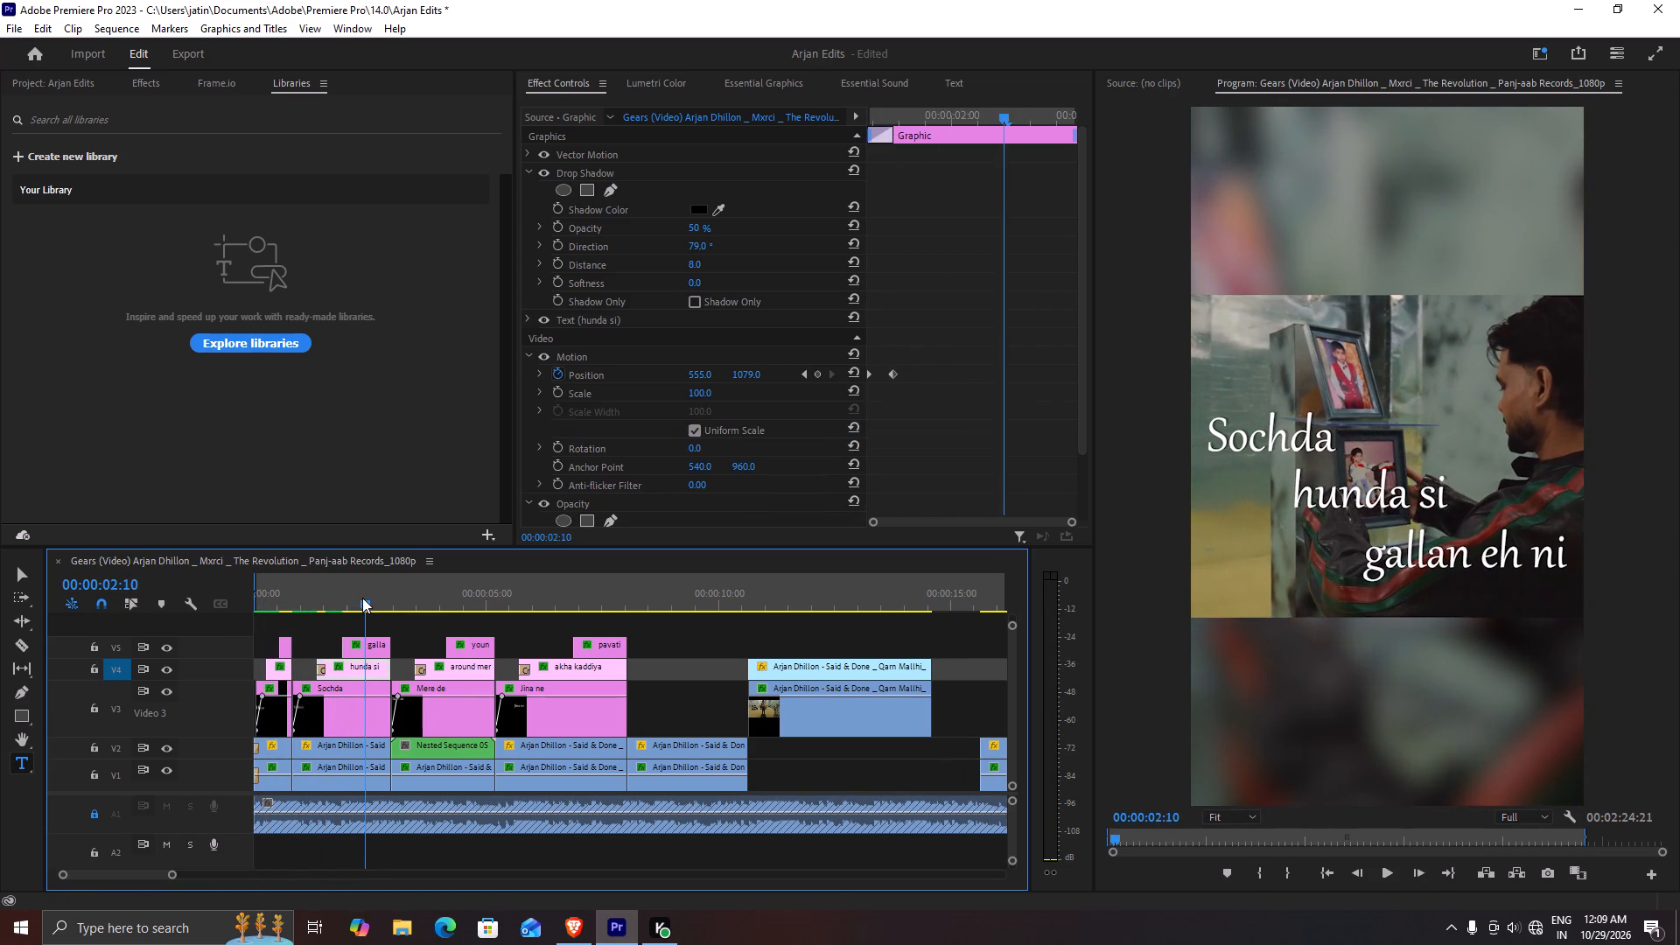
left_click_drag(362, 598, 211, 617)
key("space")
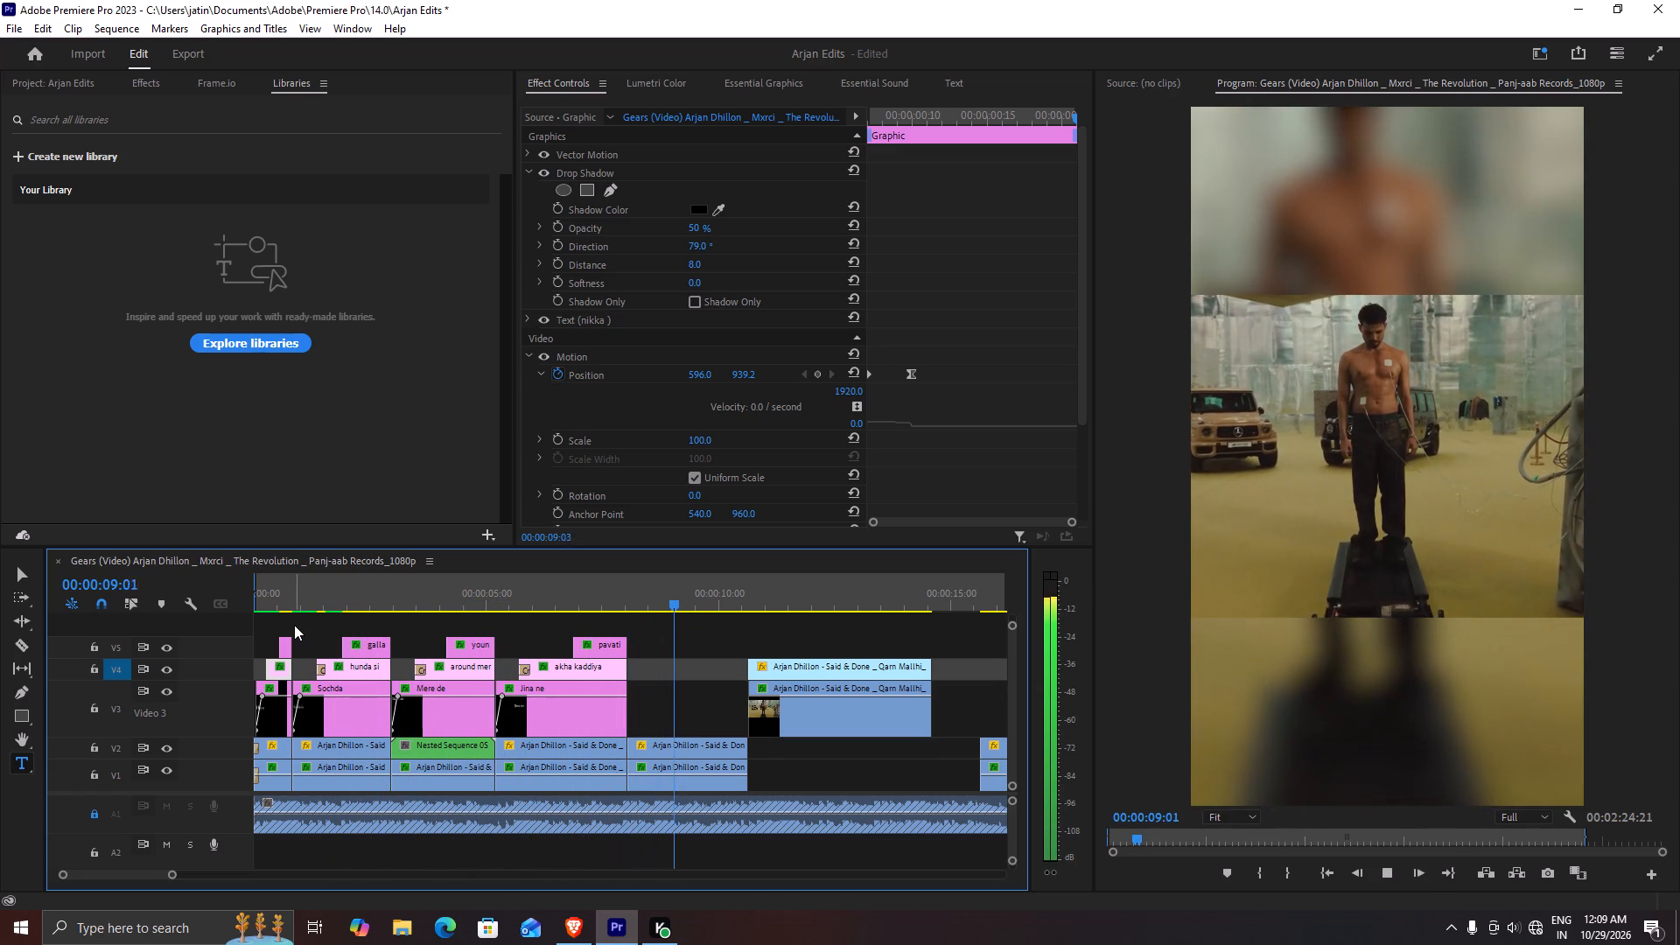
left_click_drag(670, 605, 647, 611)
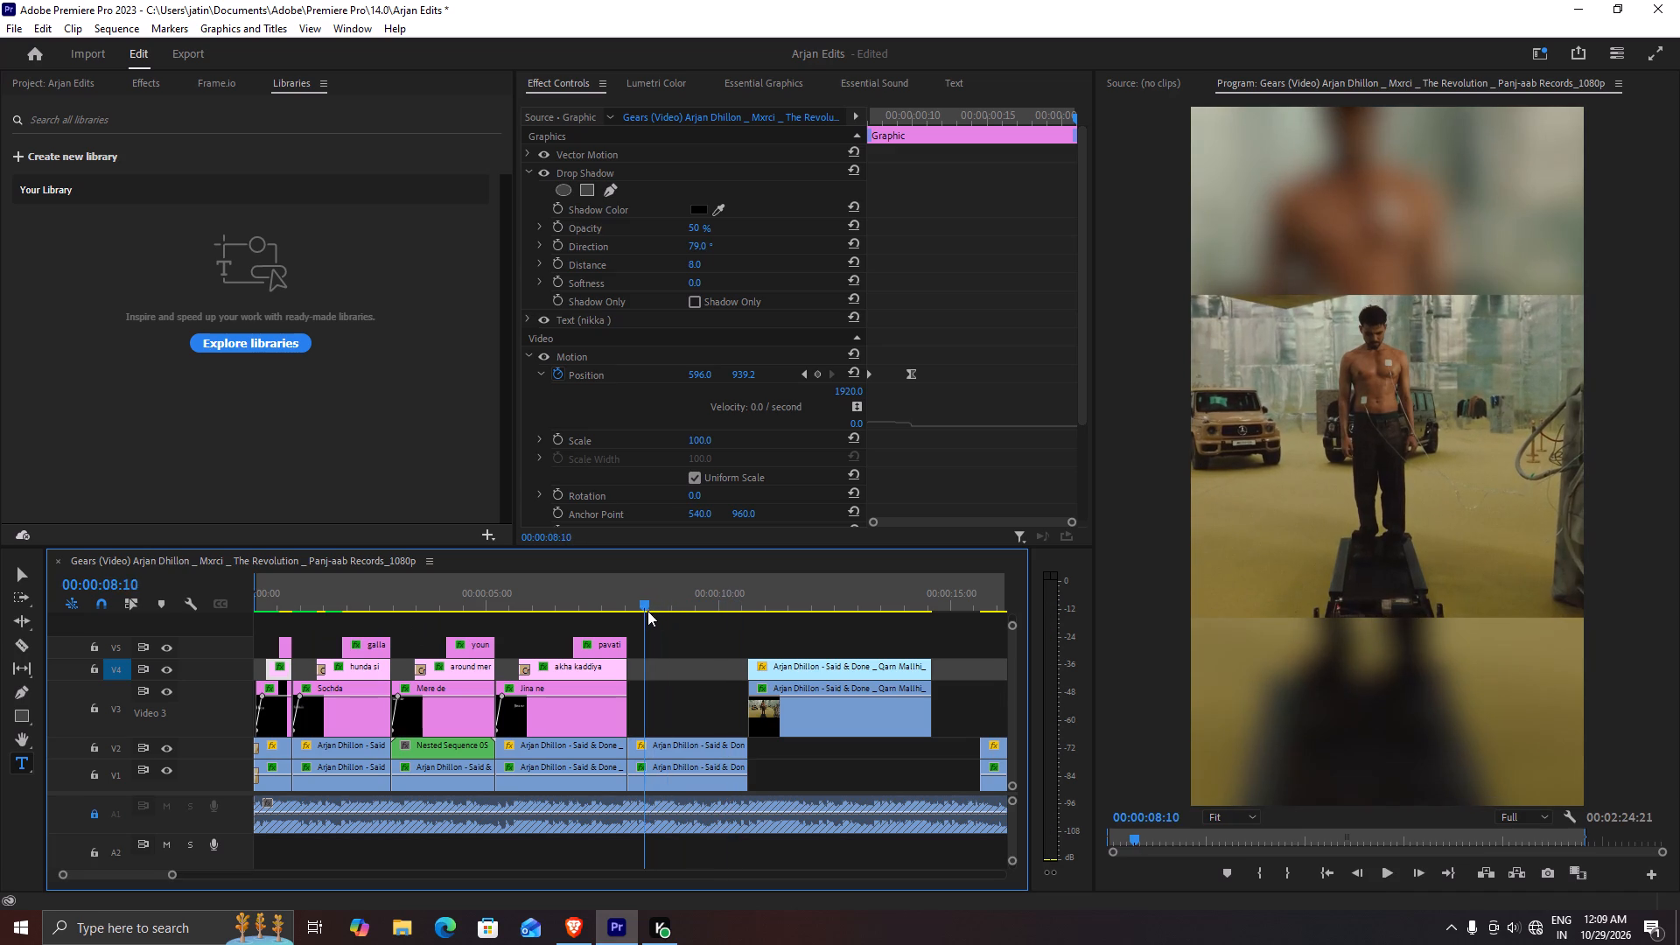
left_click_drag(647, 611, 724, 606)
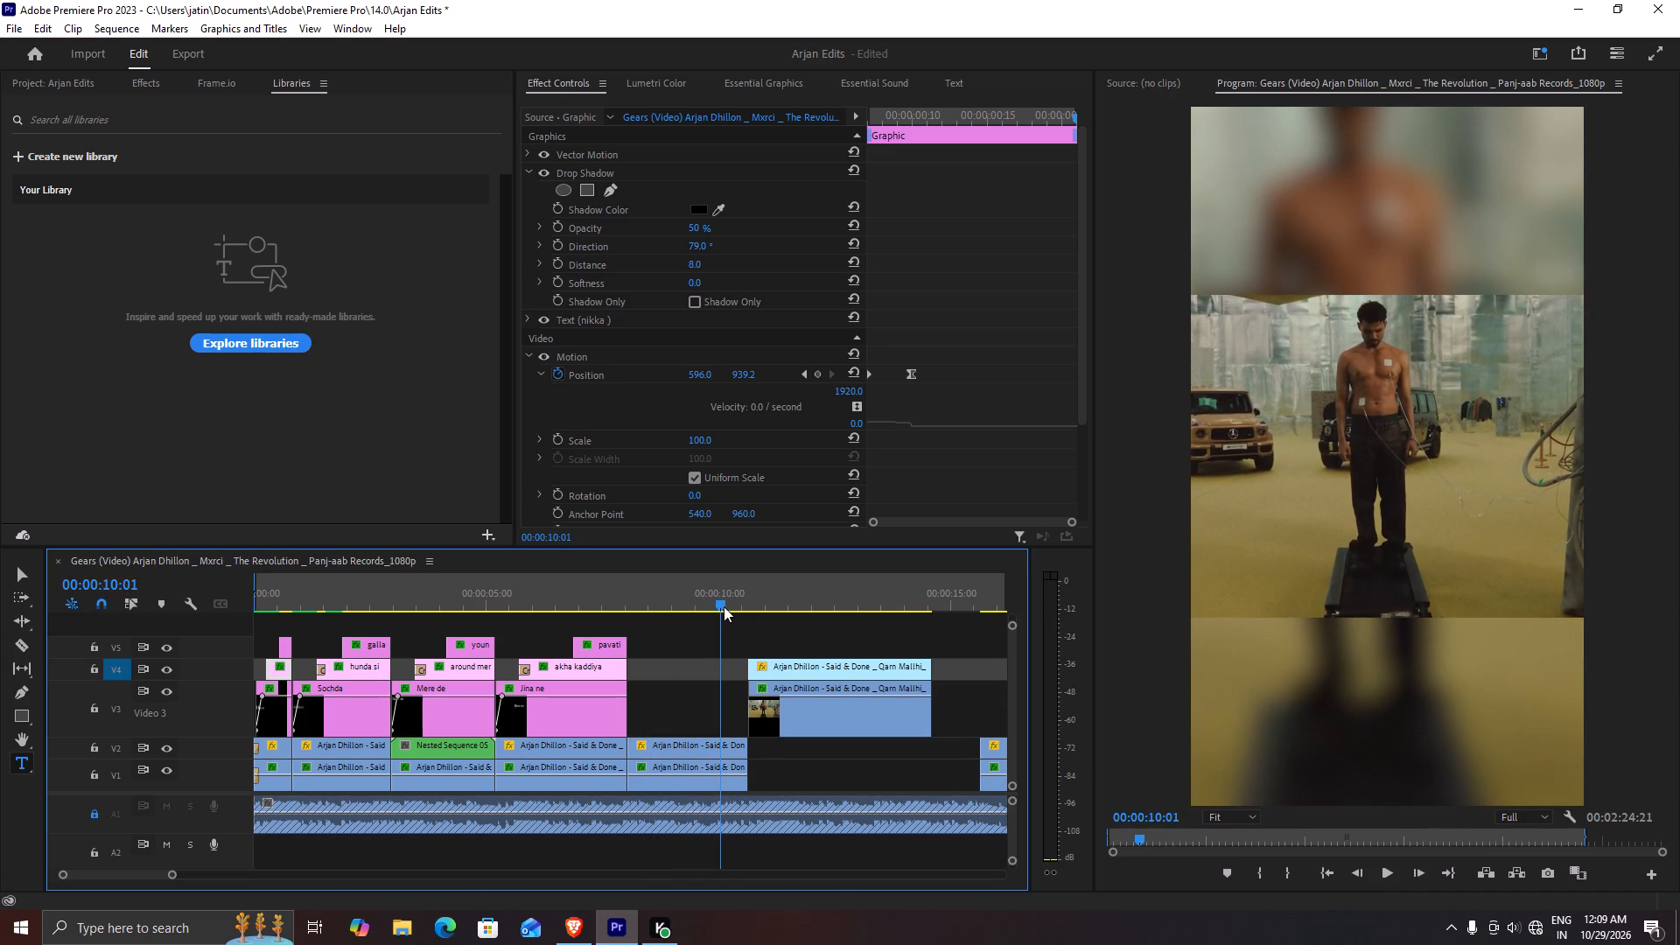
left_click_drag(724, 606, 521, 623)
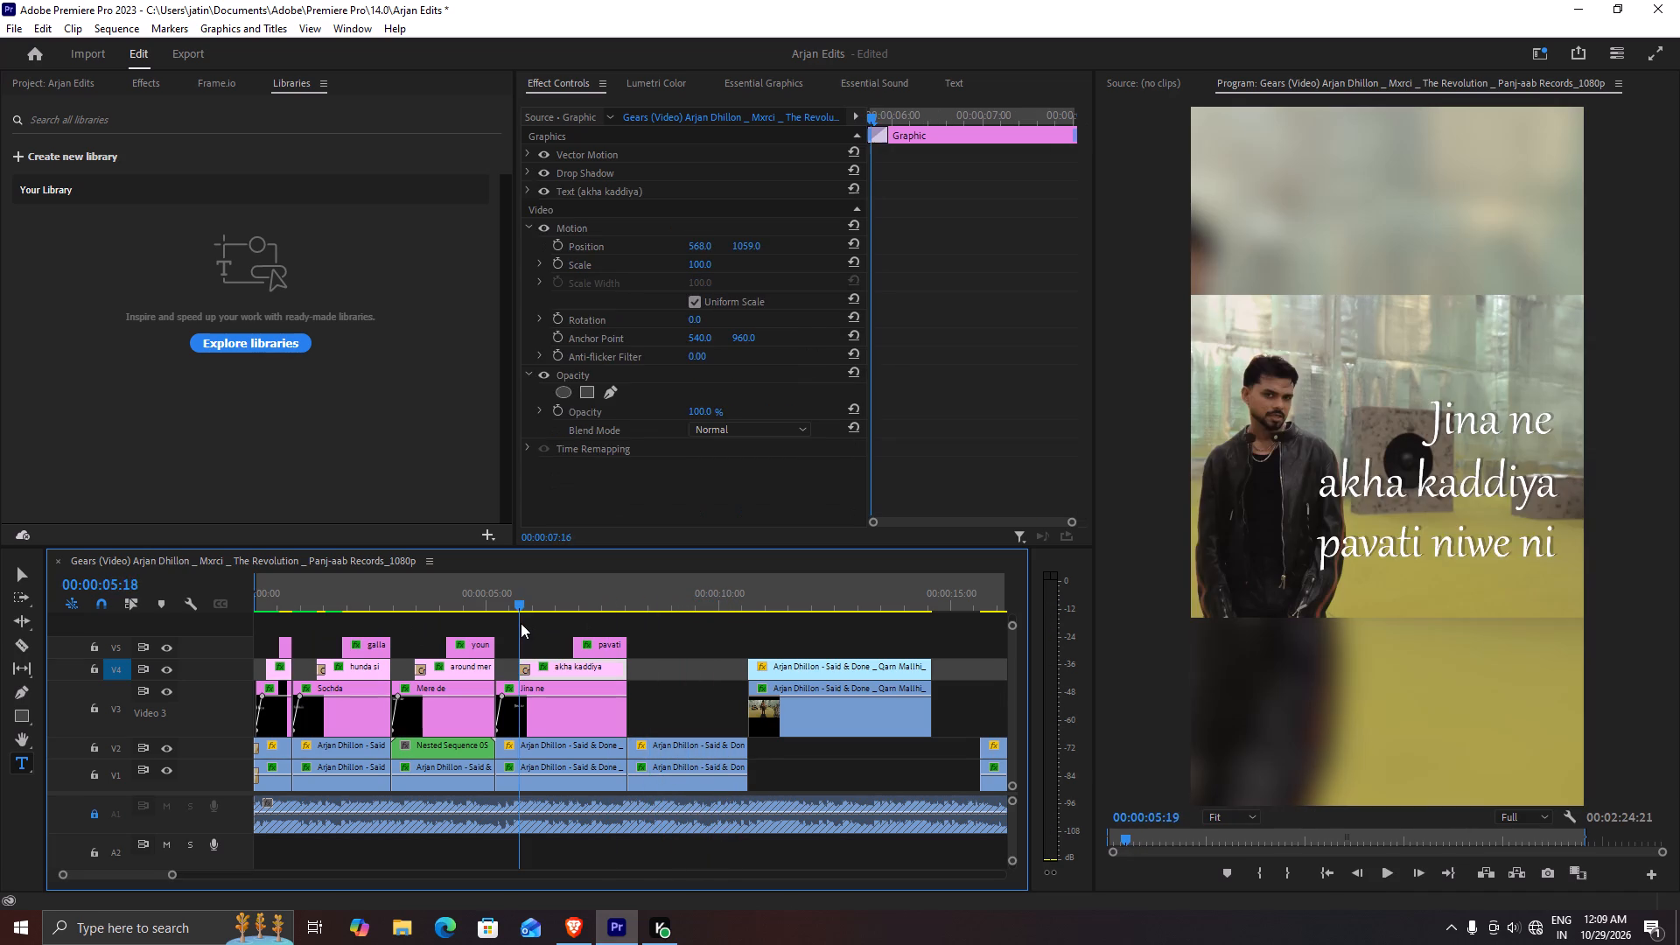
left_click_drag(521, 623, 500, 633)
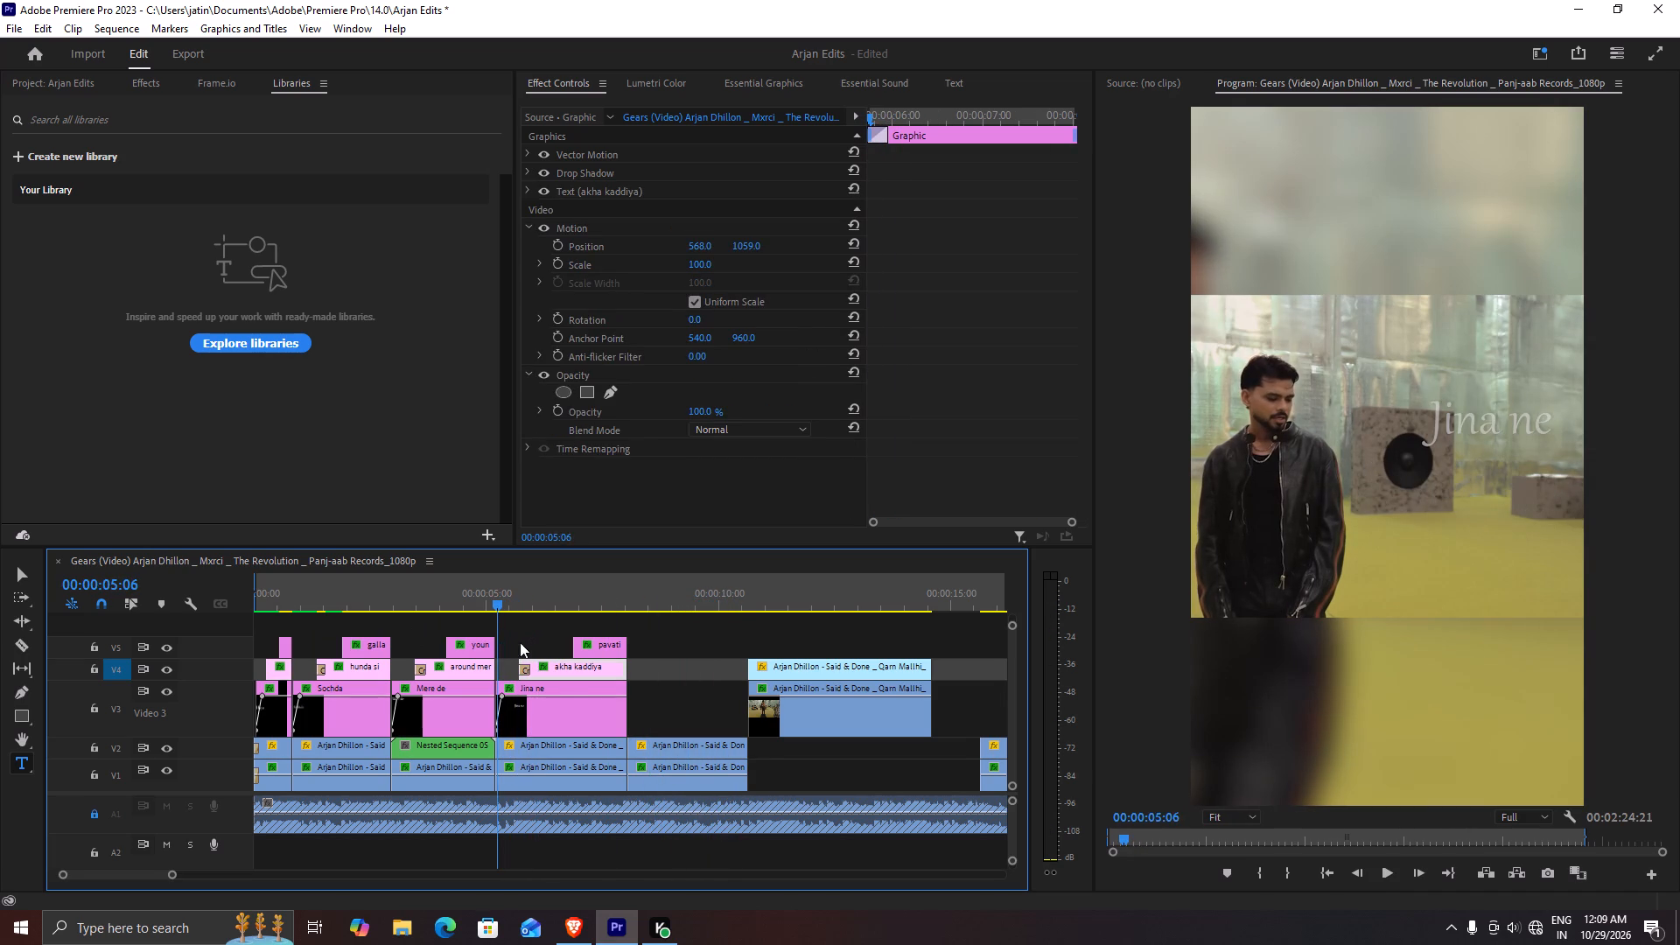
Try out fonts on the "Jina ne" title on V3 and set it to Noto Naskh Arabic Regular.
left_click(550, 683)
left_click_drag(500, 594, 516, 598)
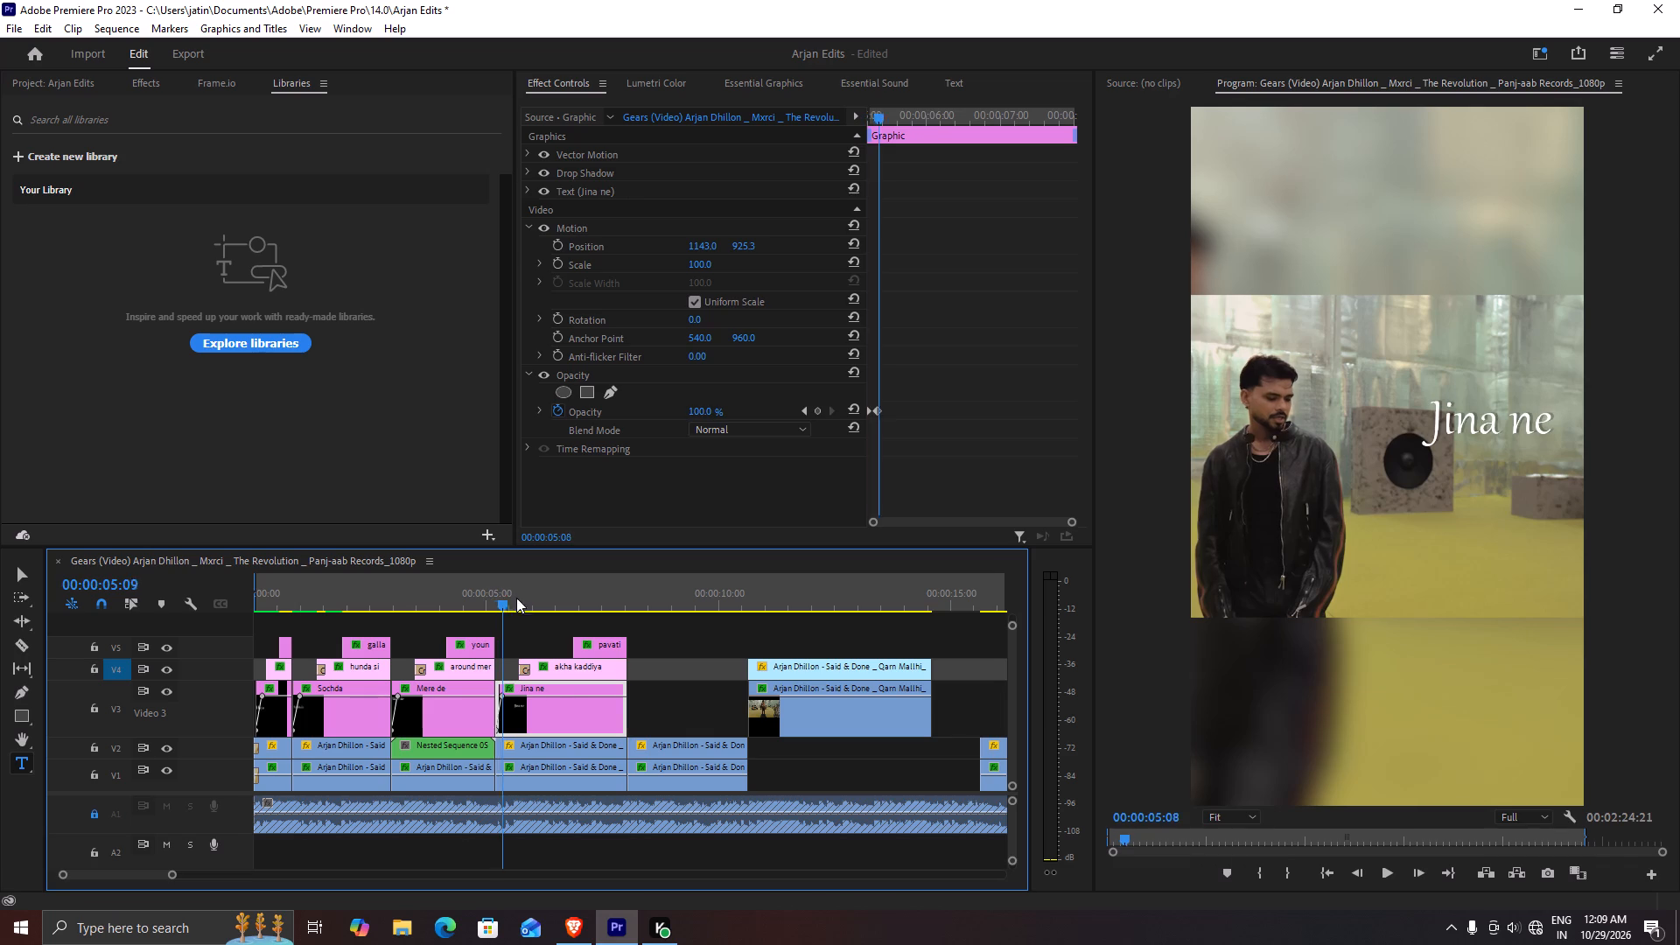
left_click_drag(516, 598, 549, 619)
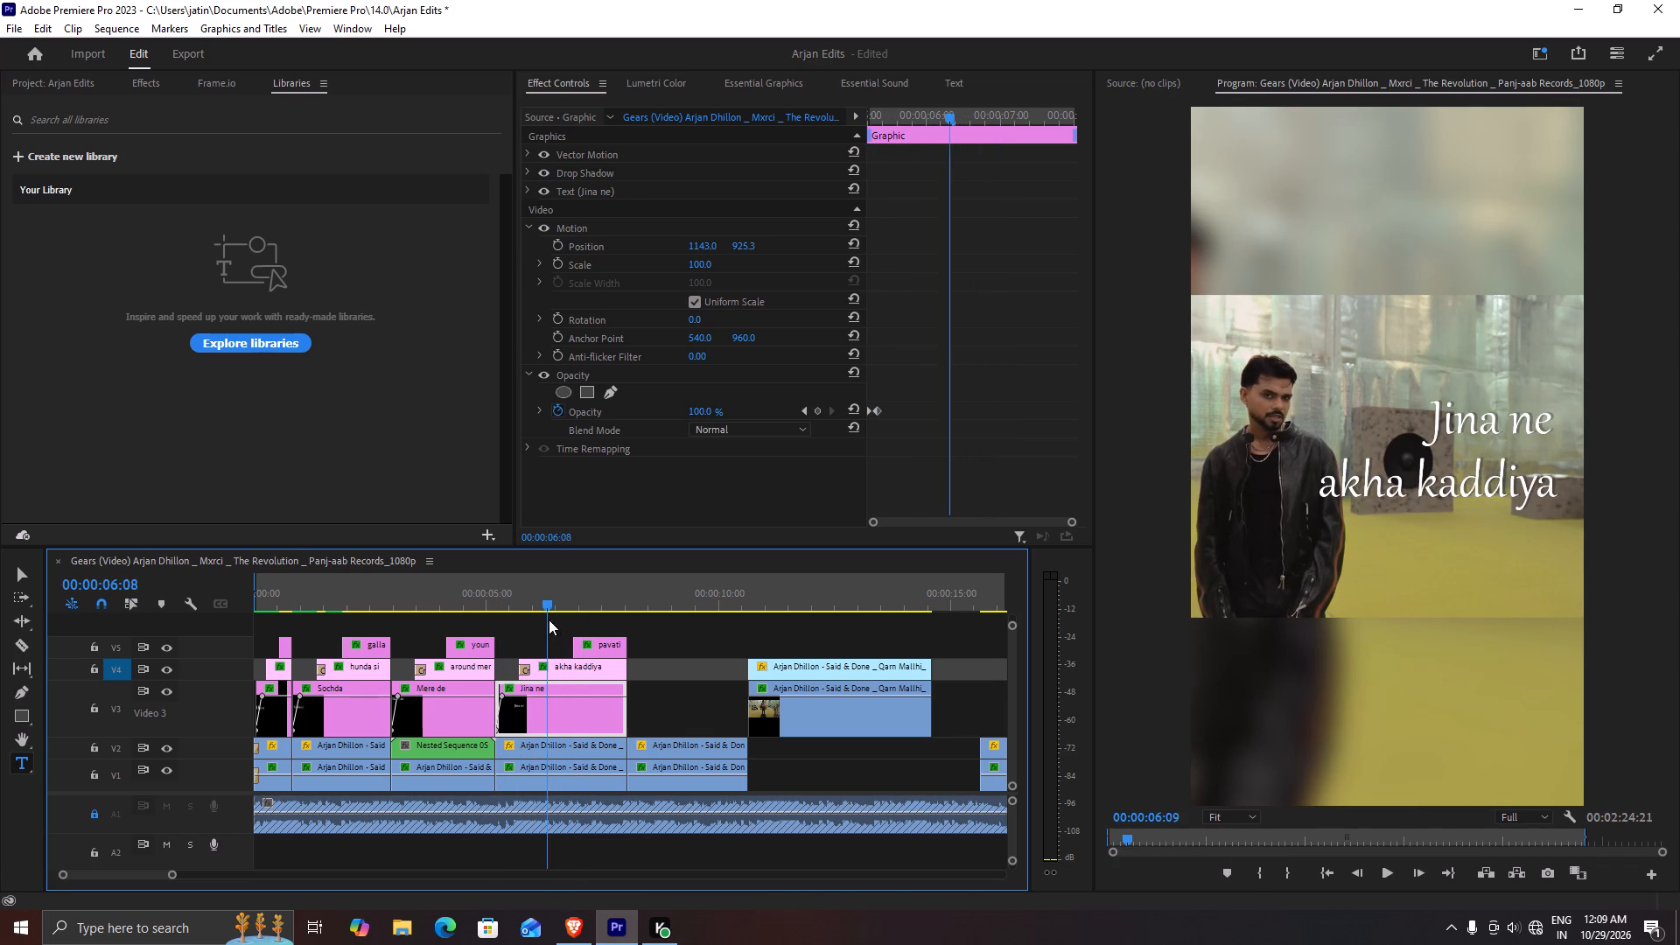
left_click_drag(549, 619, 591, 629)
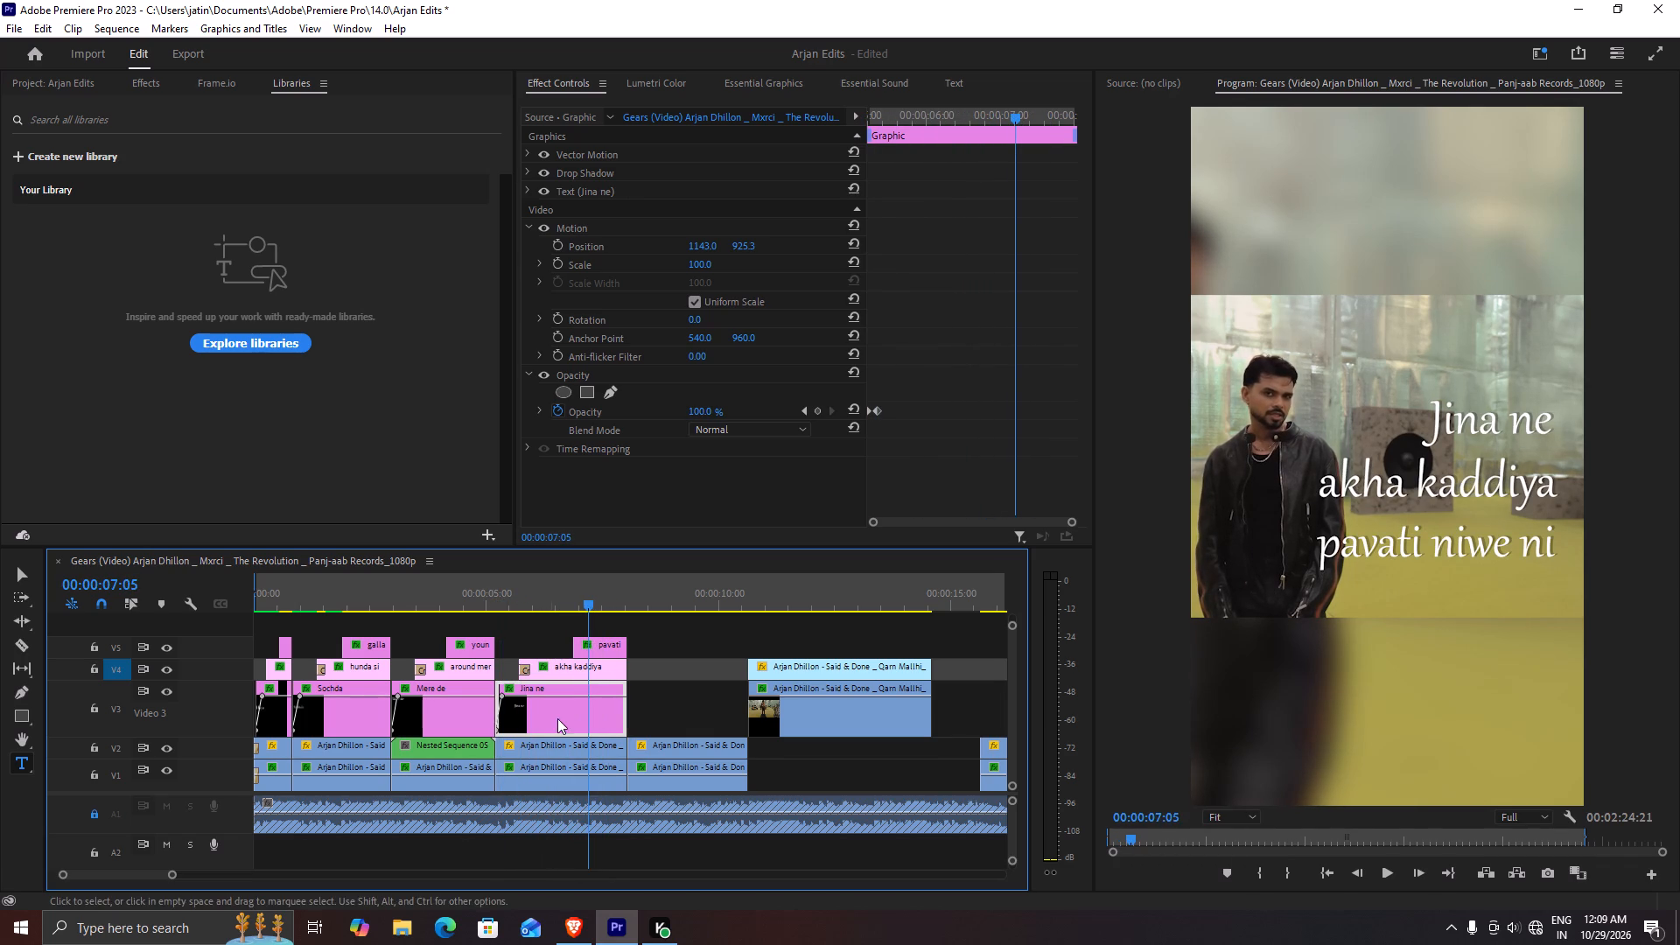
left_click(528, 186)
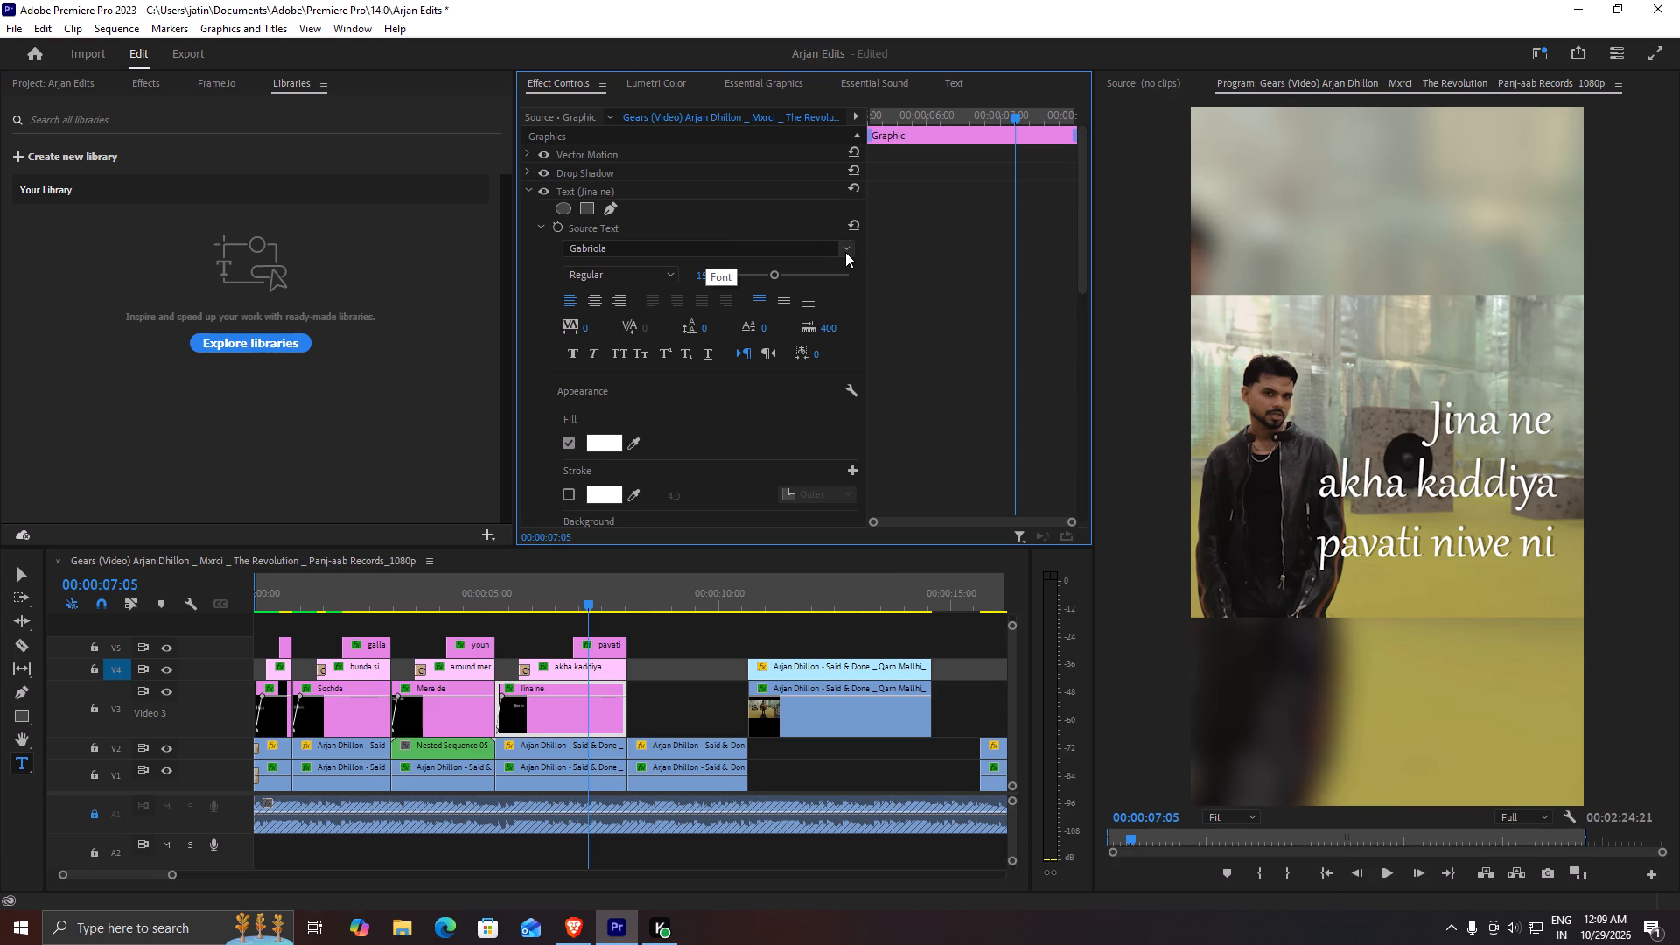
left_click(849, 252)
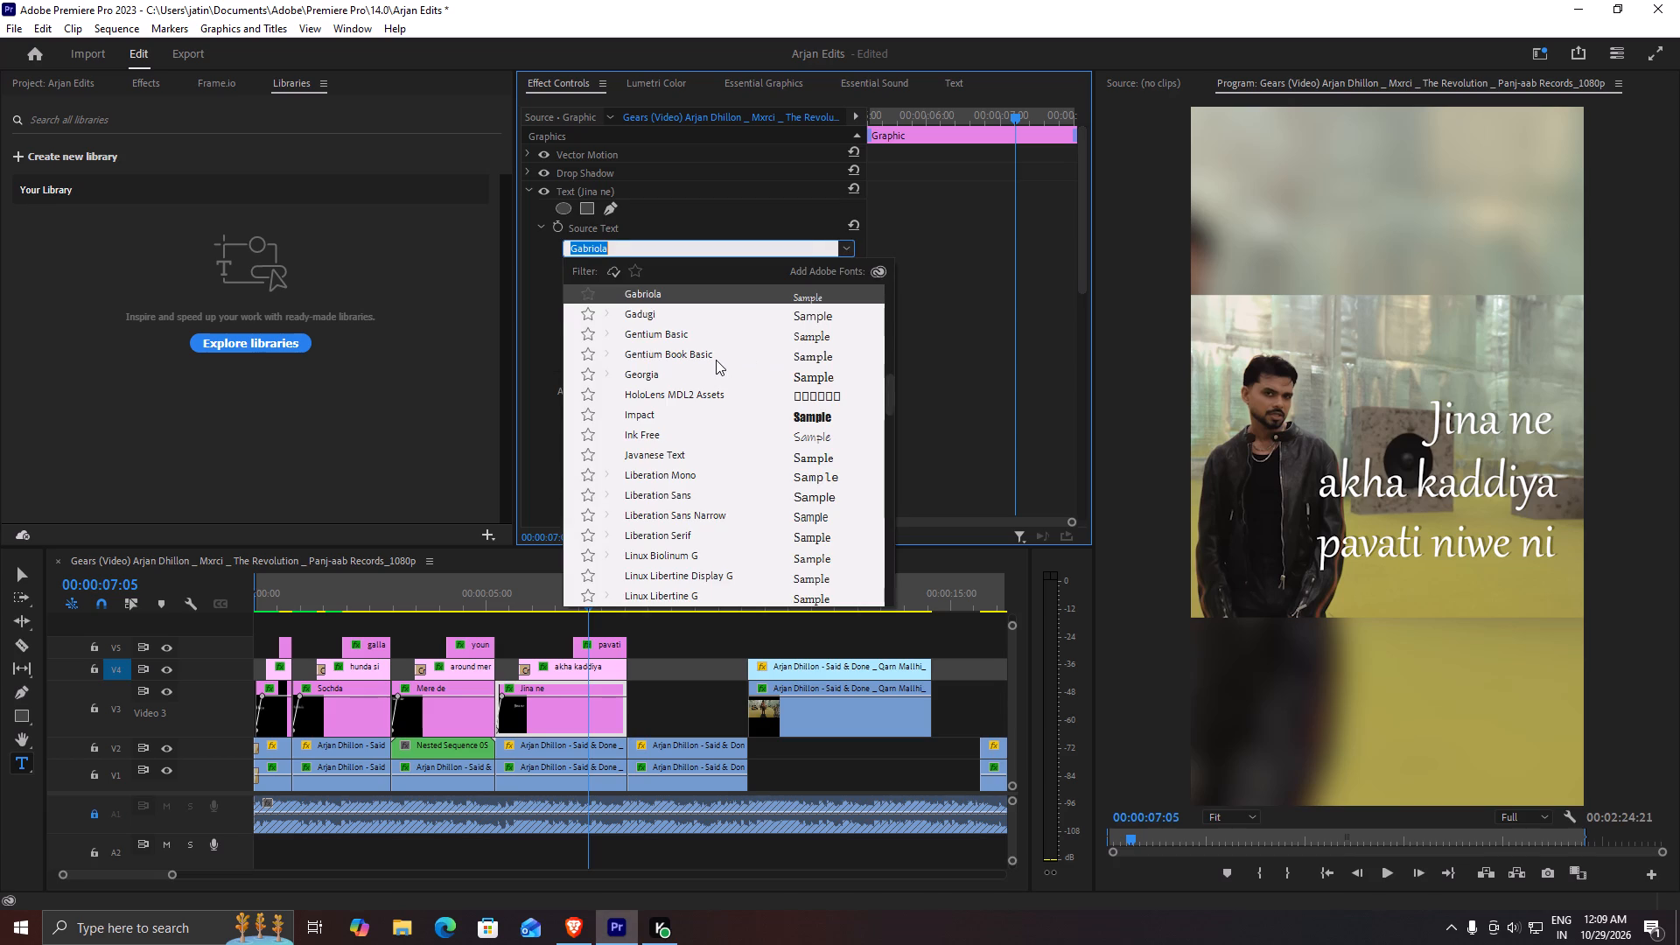
key("Down")
key("Down")
key("Down")
key("Down")
key("Down")
key("Down")
key("Down")
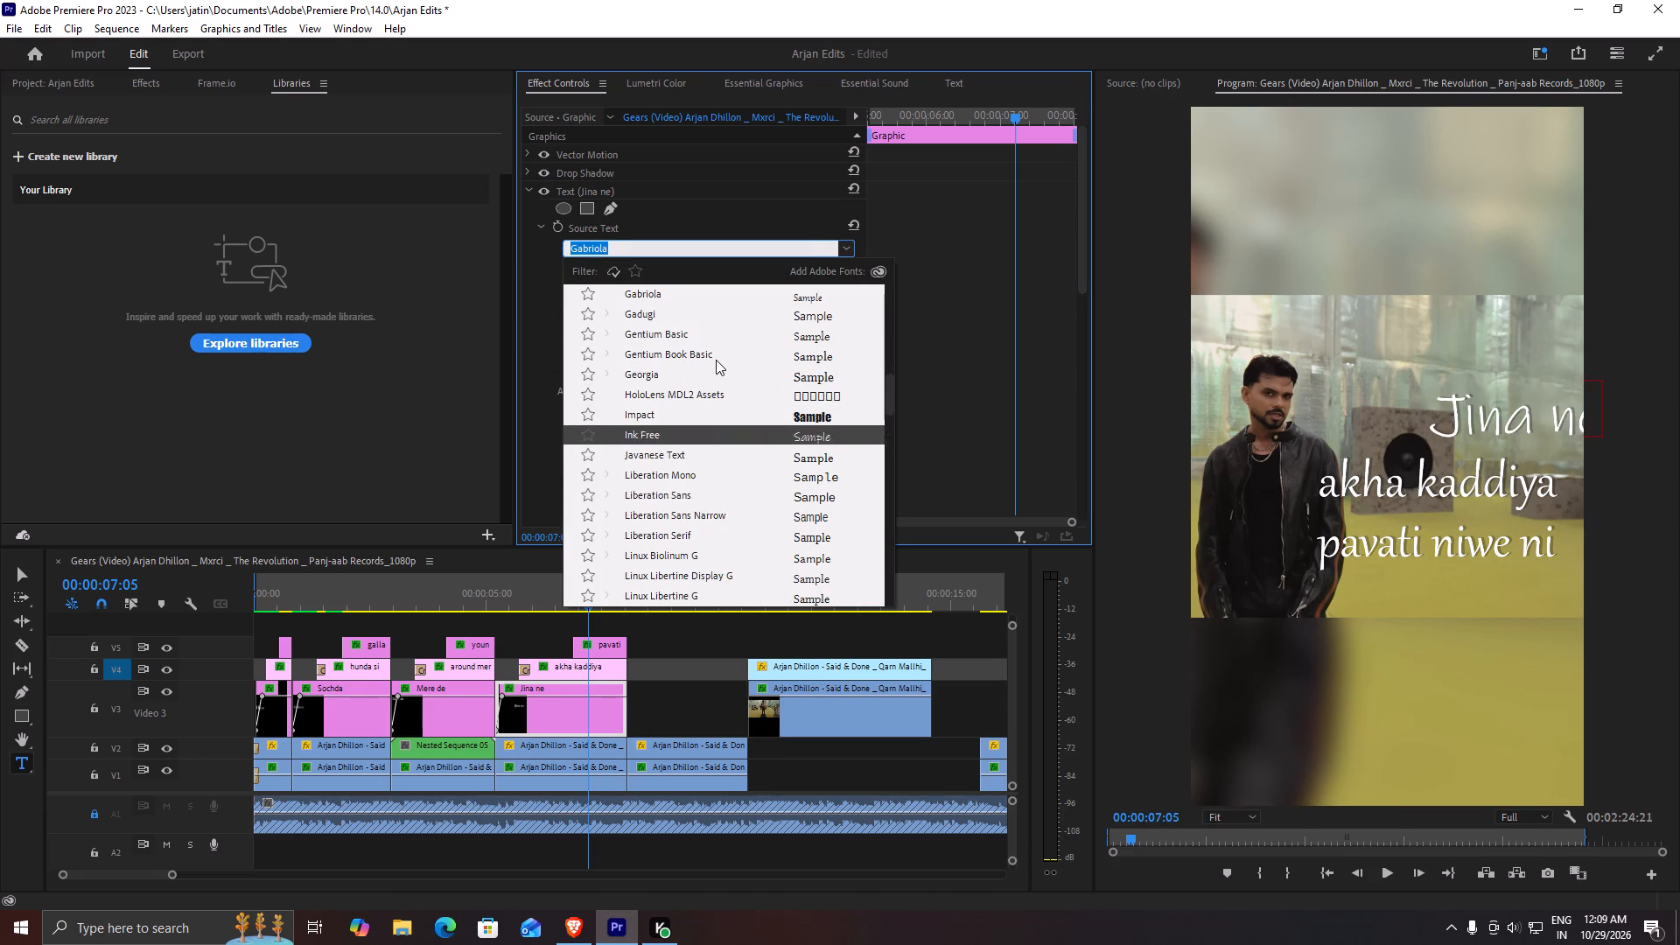
key("Down")
key("Up")
key("Down")
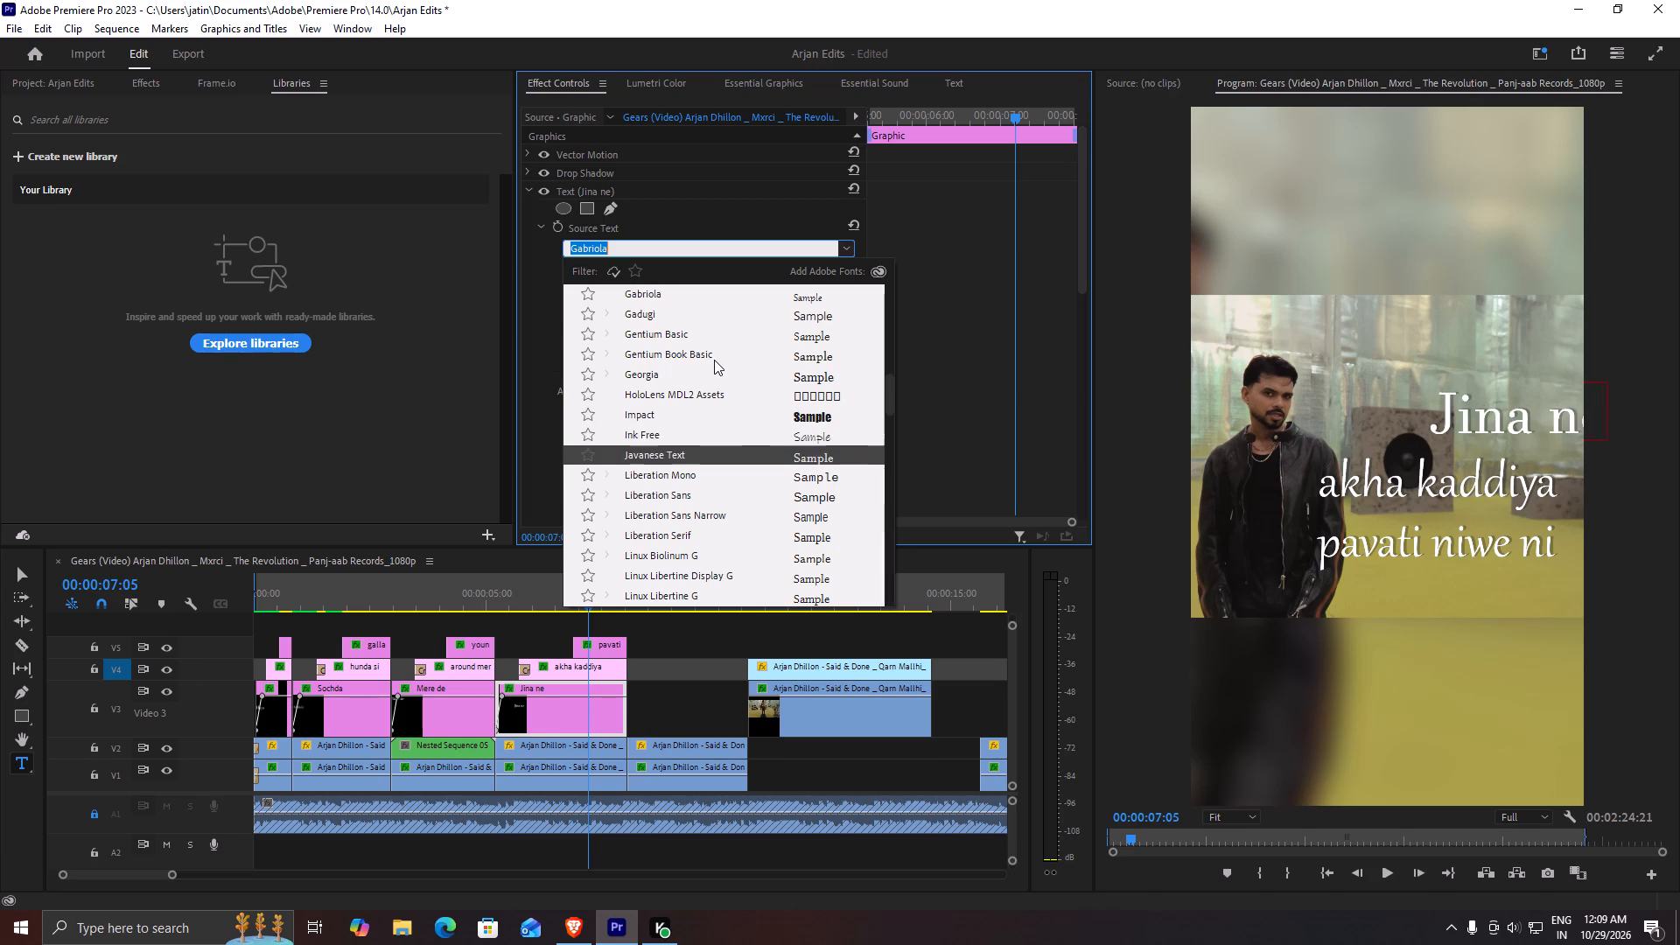
key("Down")
key("Down")
key("Down")
key("Down")
key("Down")
key("Down")
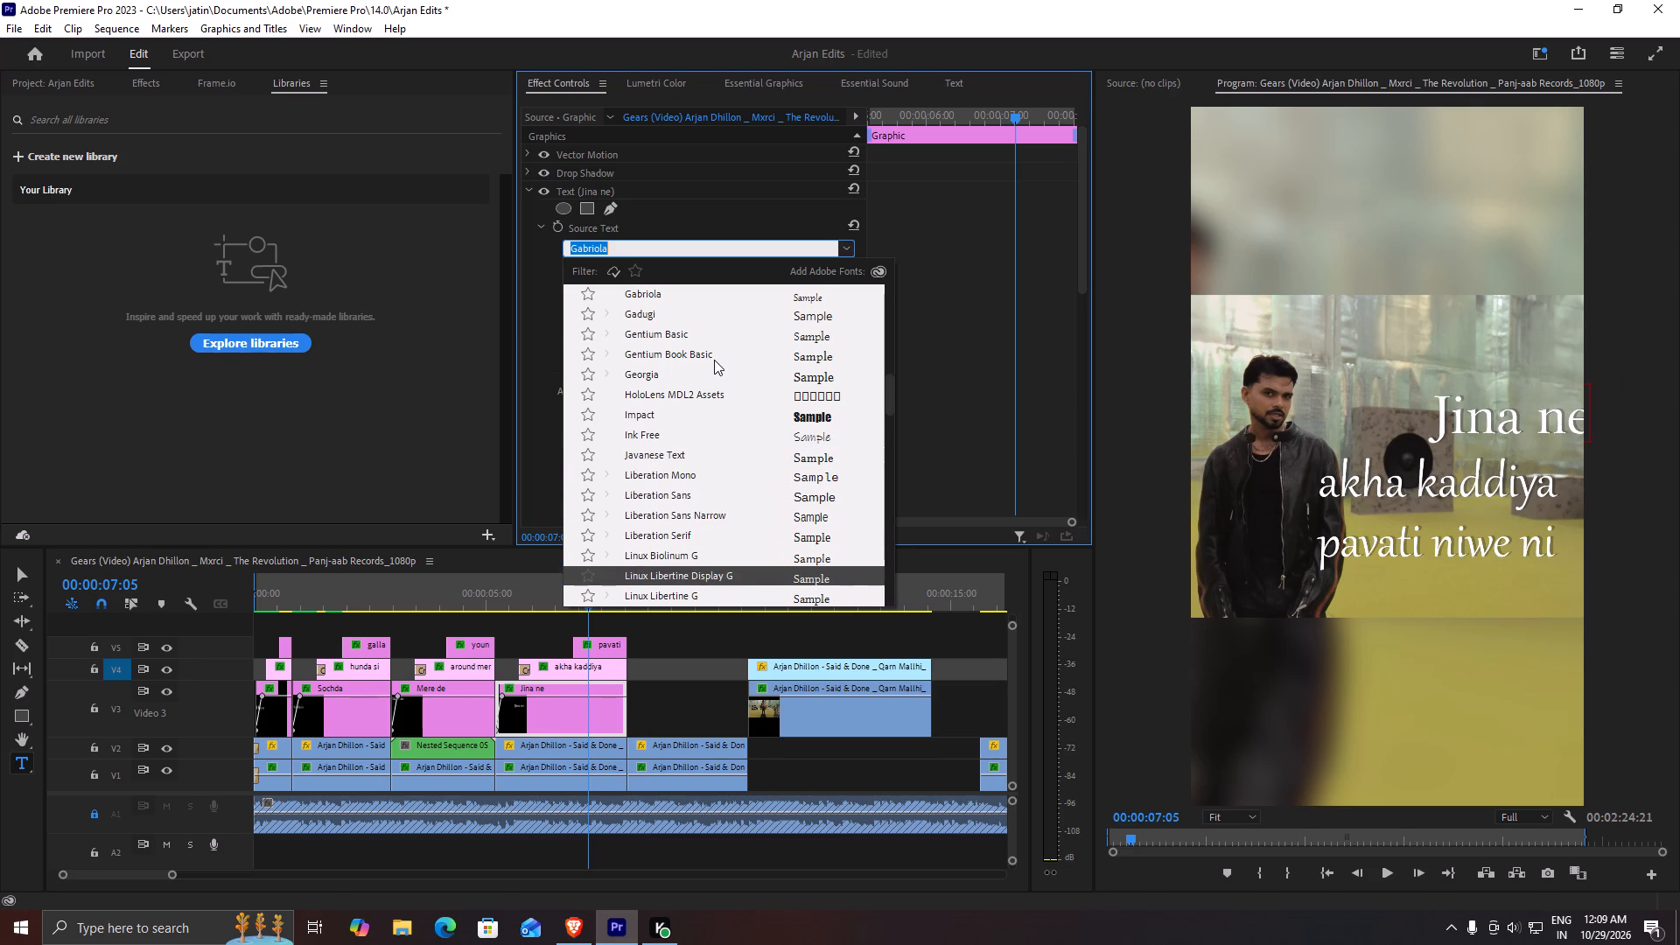
key("Down")
key("Down")
key("Down")
key("Down")
key("Down")
key("Down")
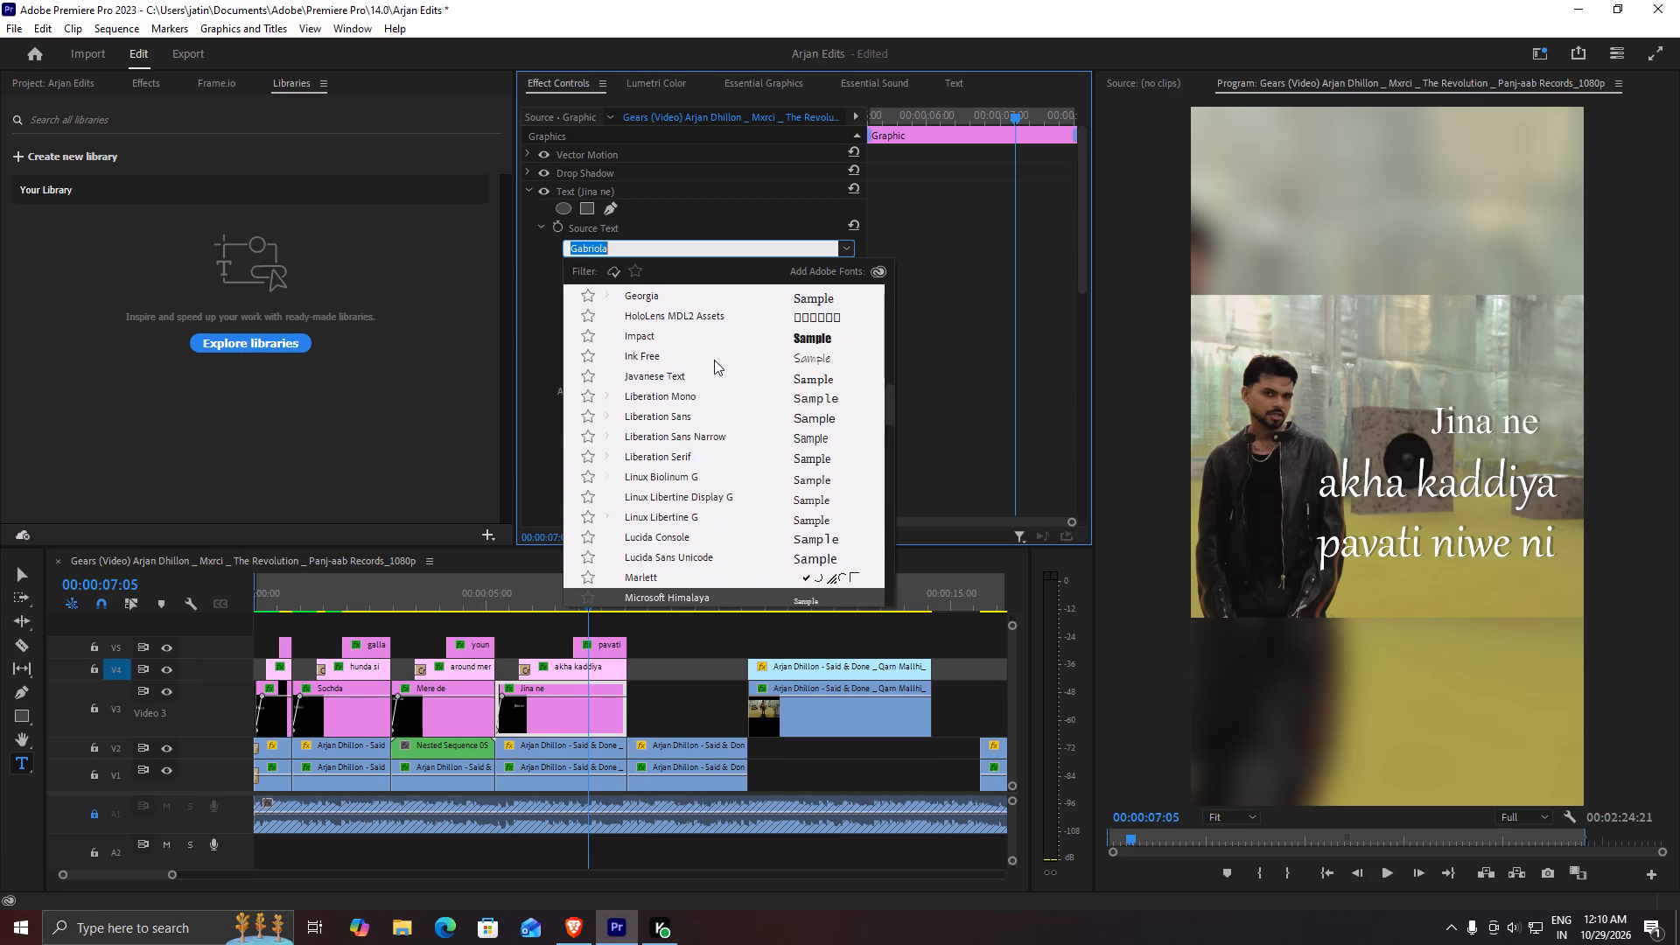
key("Down")
key("Down")
key("Down")
key("Down")
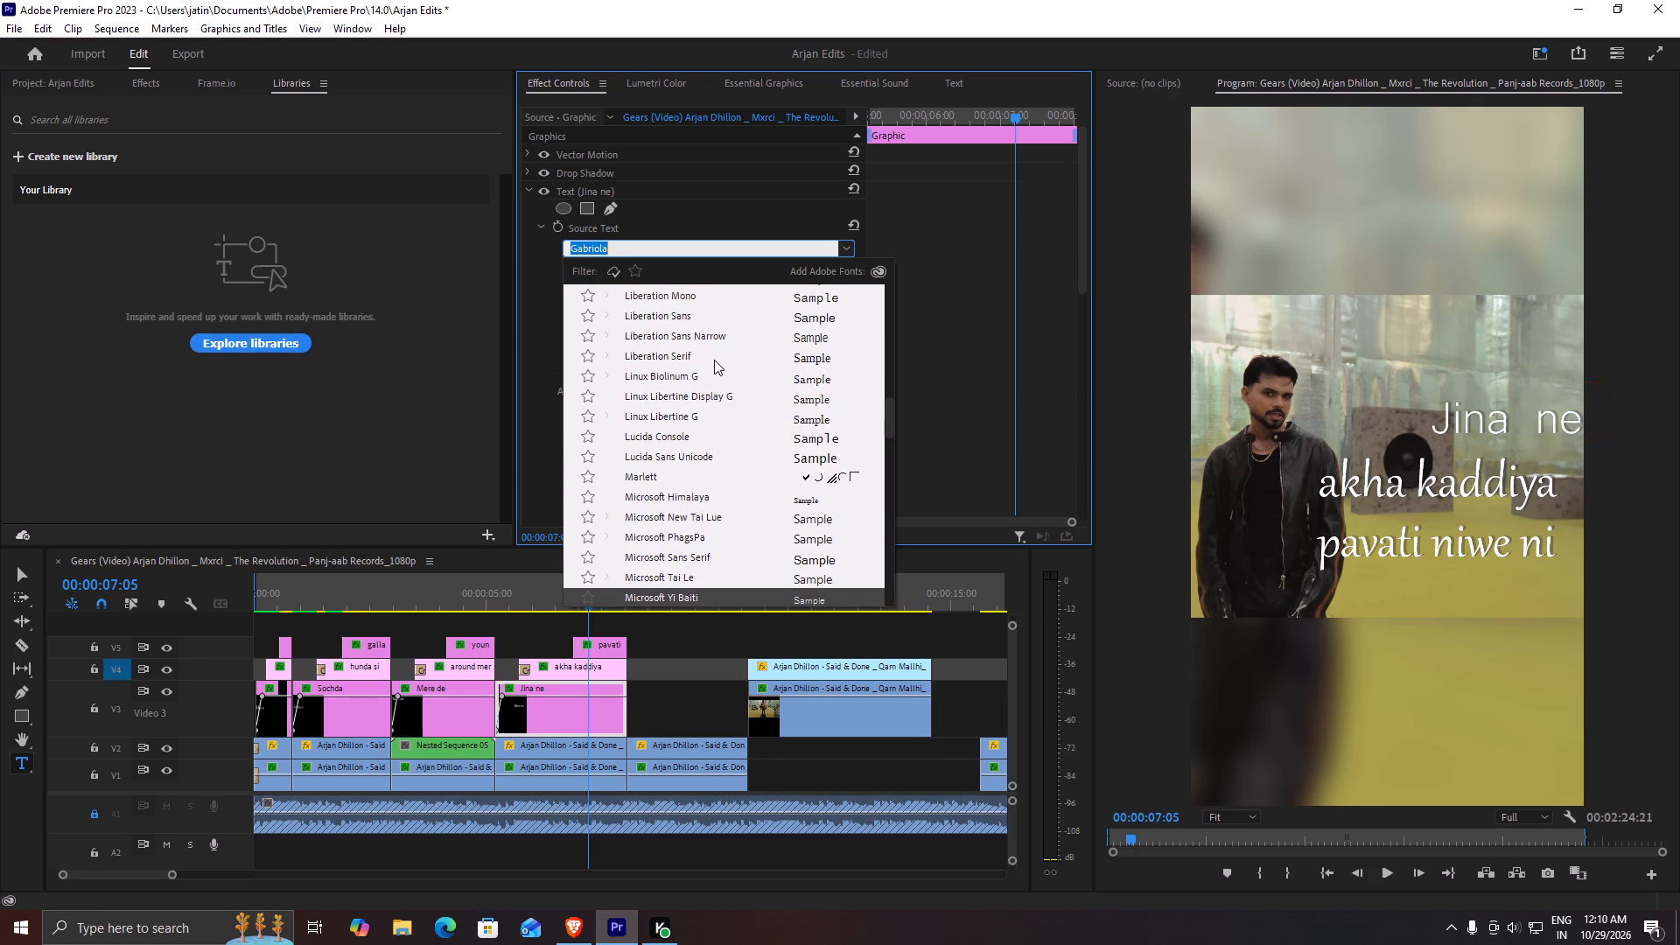
key("Down")
key("Down")
key("Down")
key("Down")
key("Up")
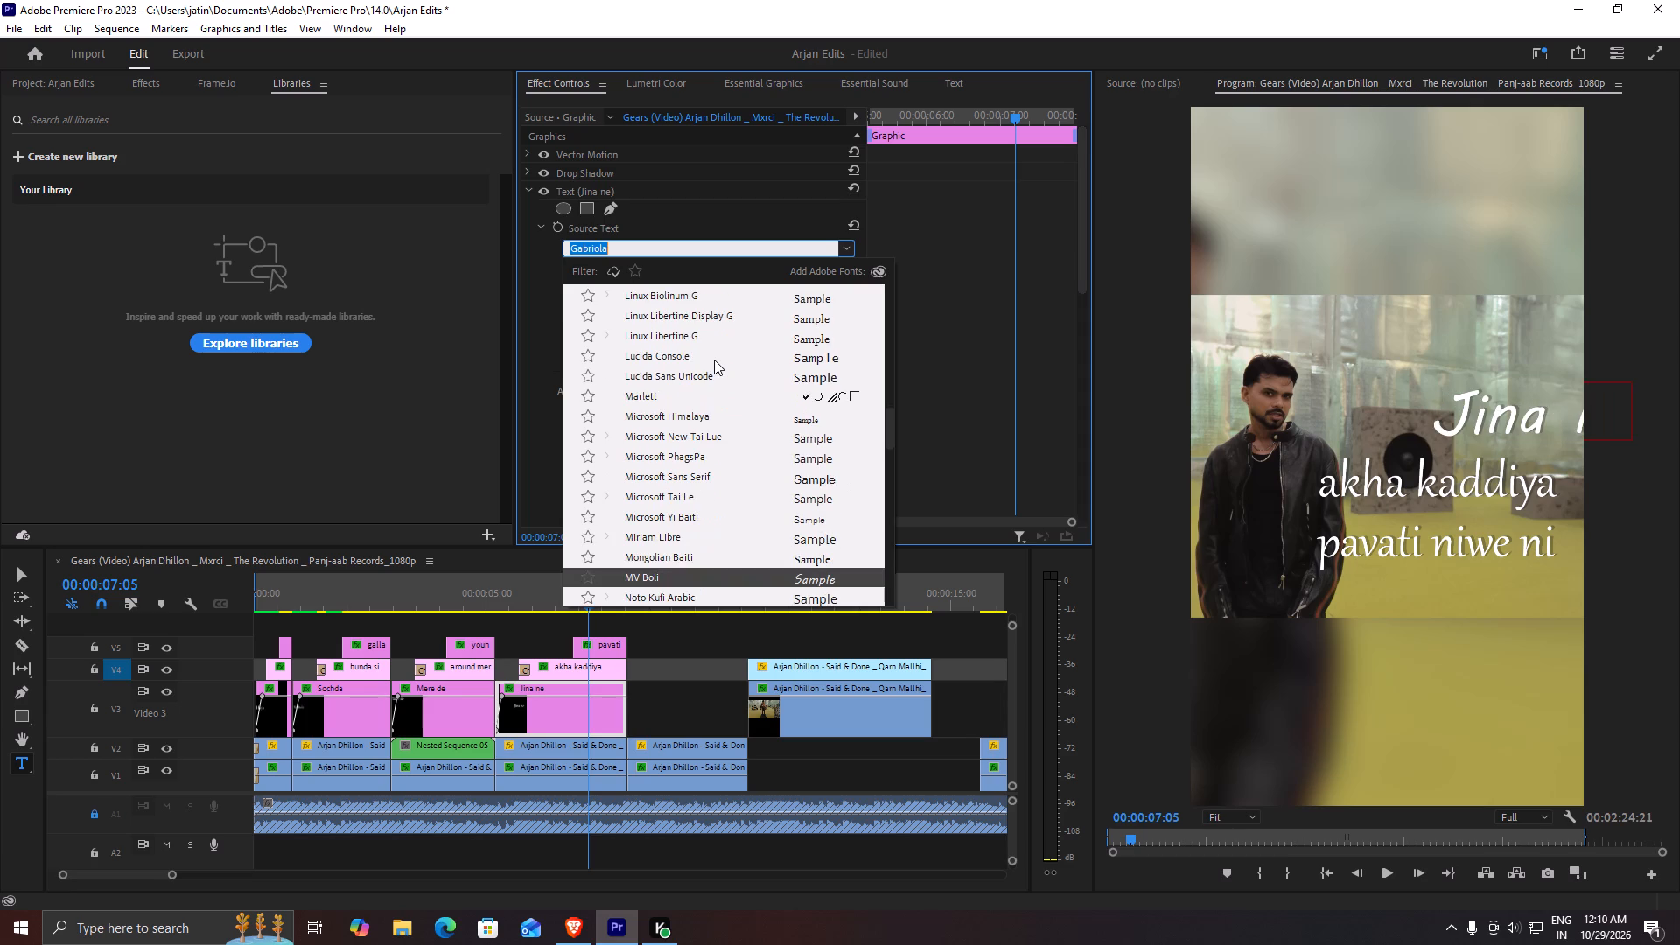
key("Down")
key("Down")
key("Down")
key("Up")
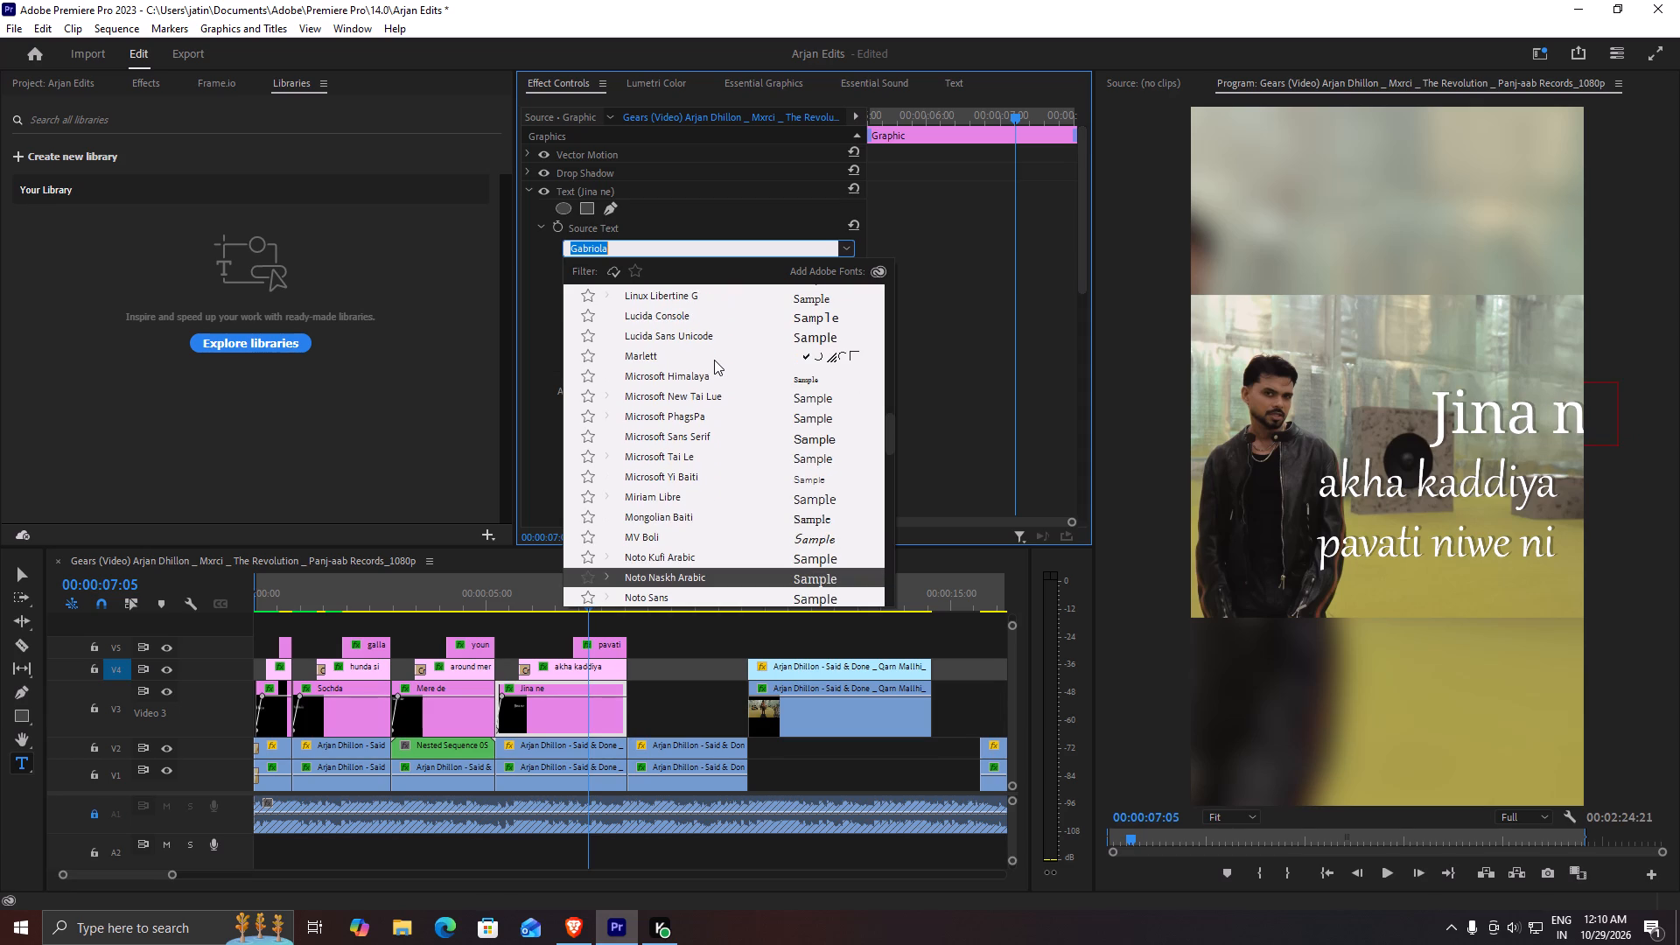
key("Return")
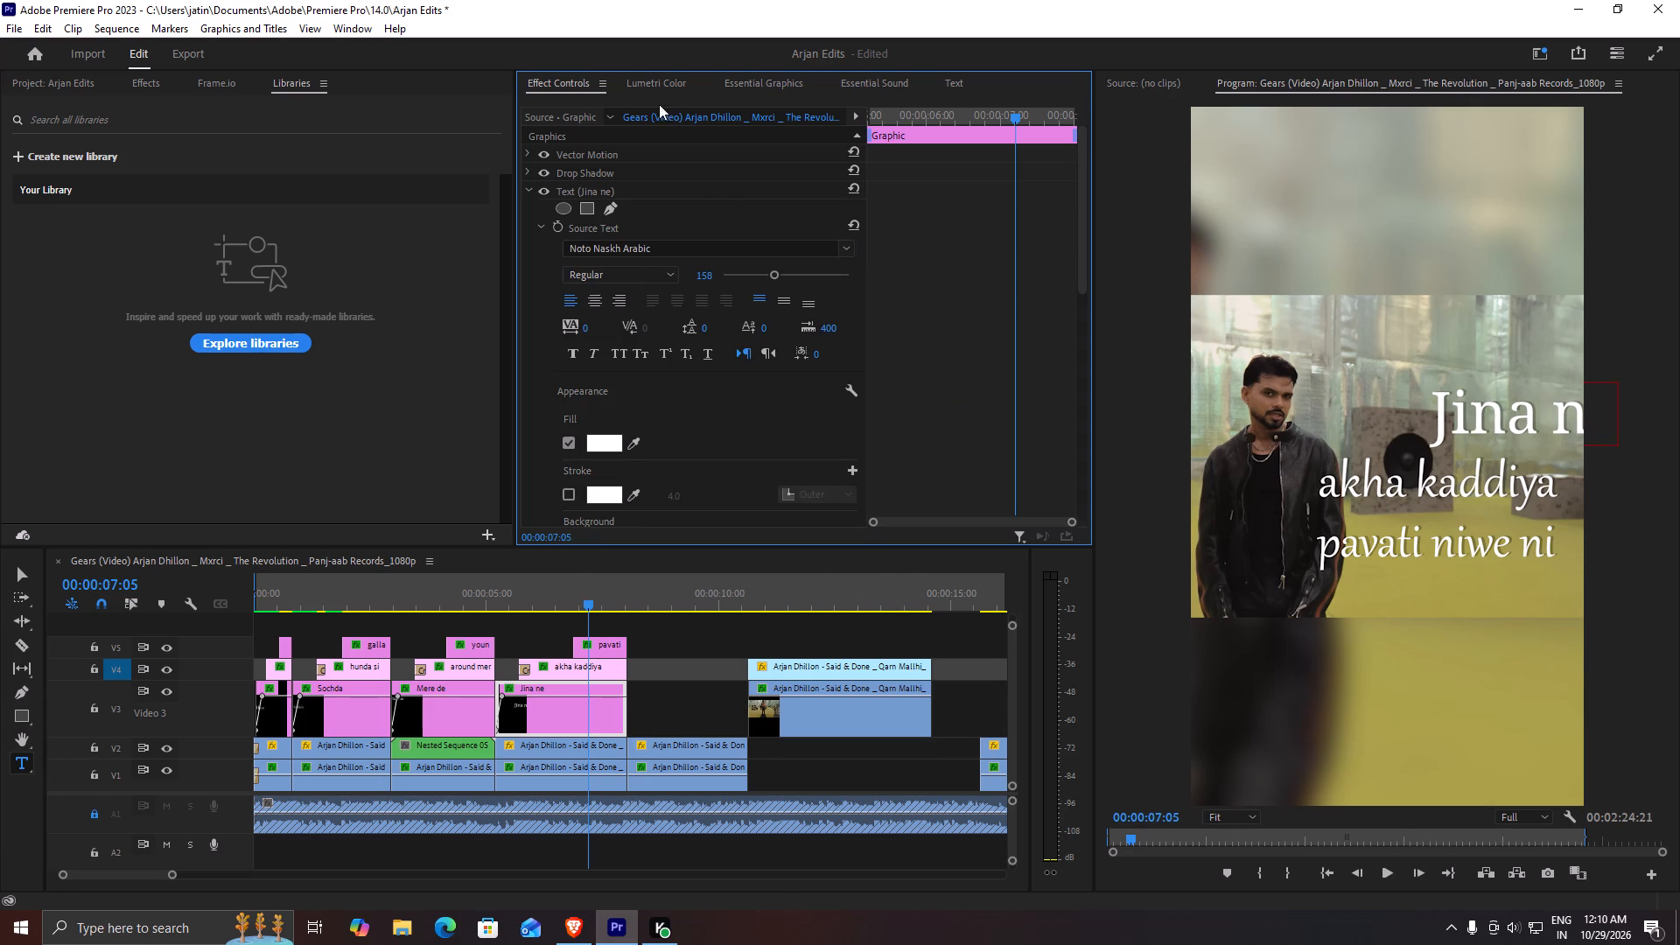
Shift the "Jina ne" title horizontally to a Position X of 968 so the whole text fits in the frame.
left_click(535, 724)
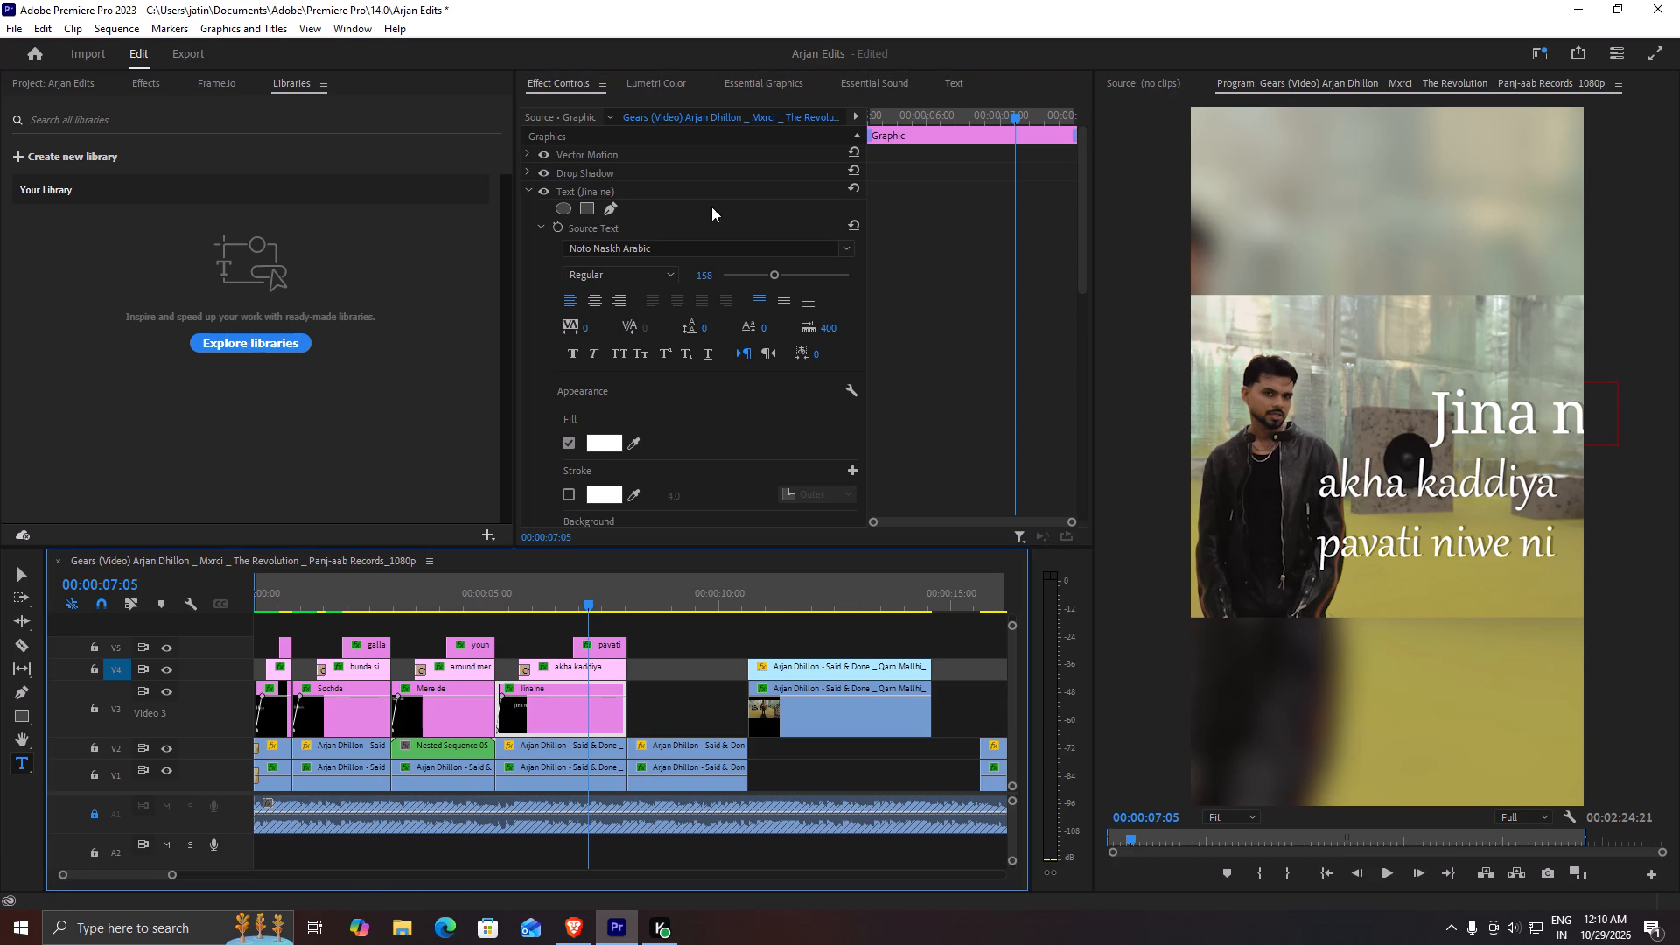
left_click(526, 185)
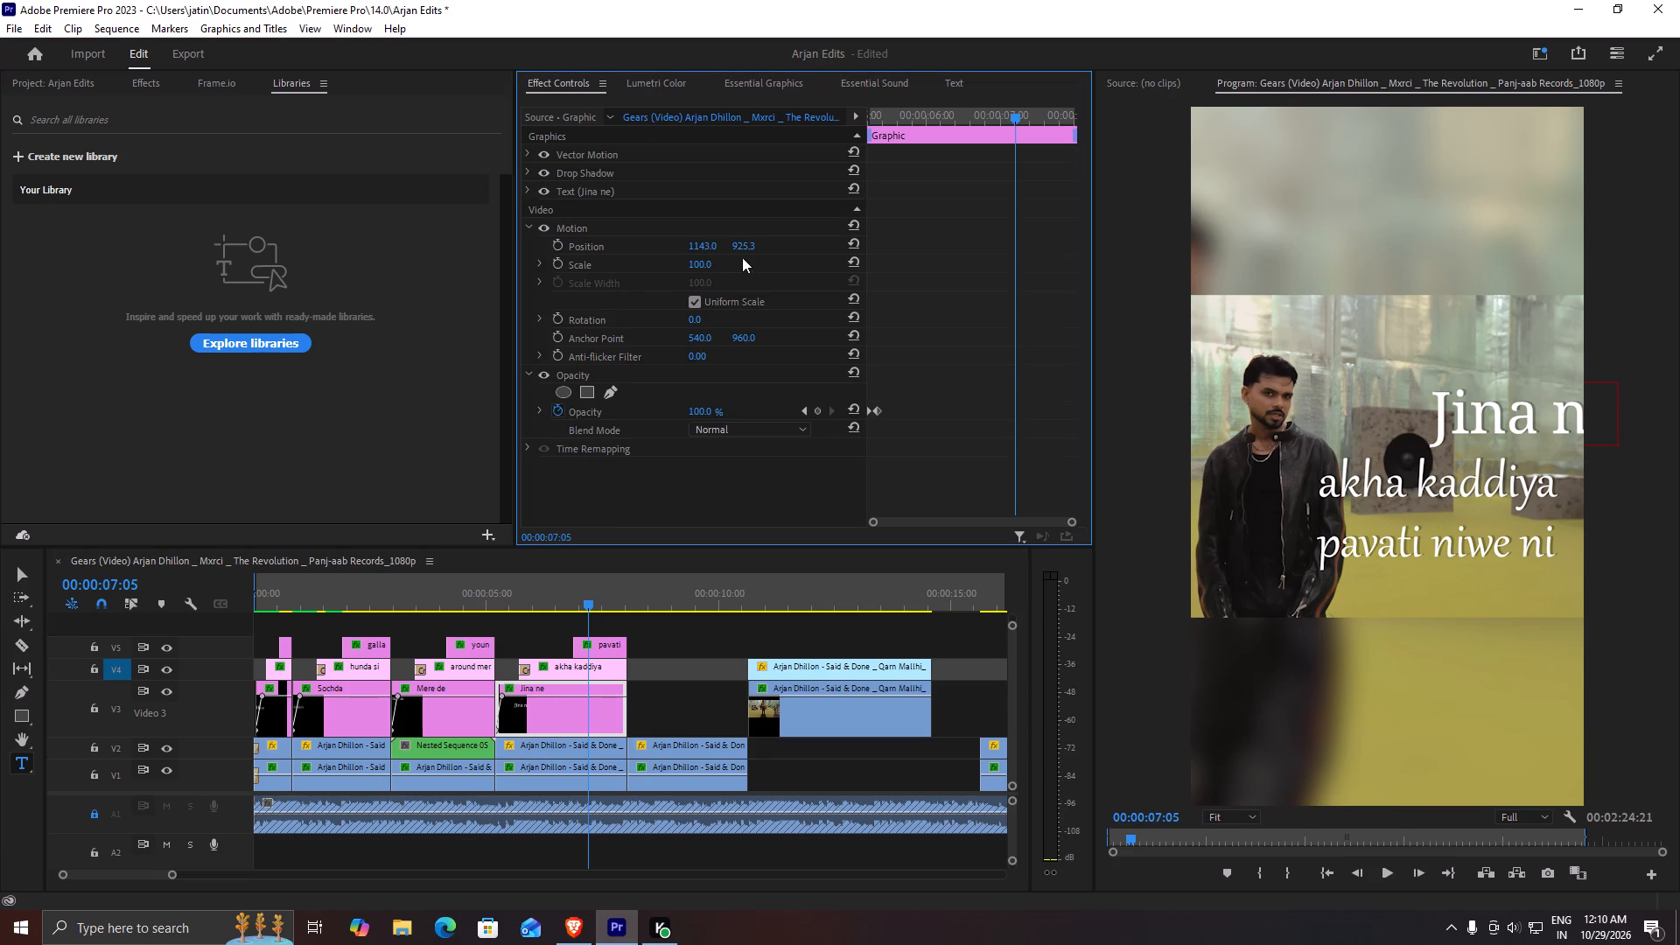
left_click(701, 247)
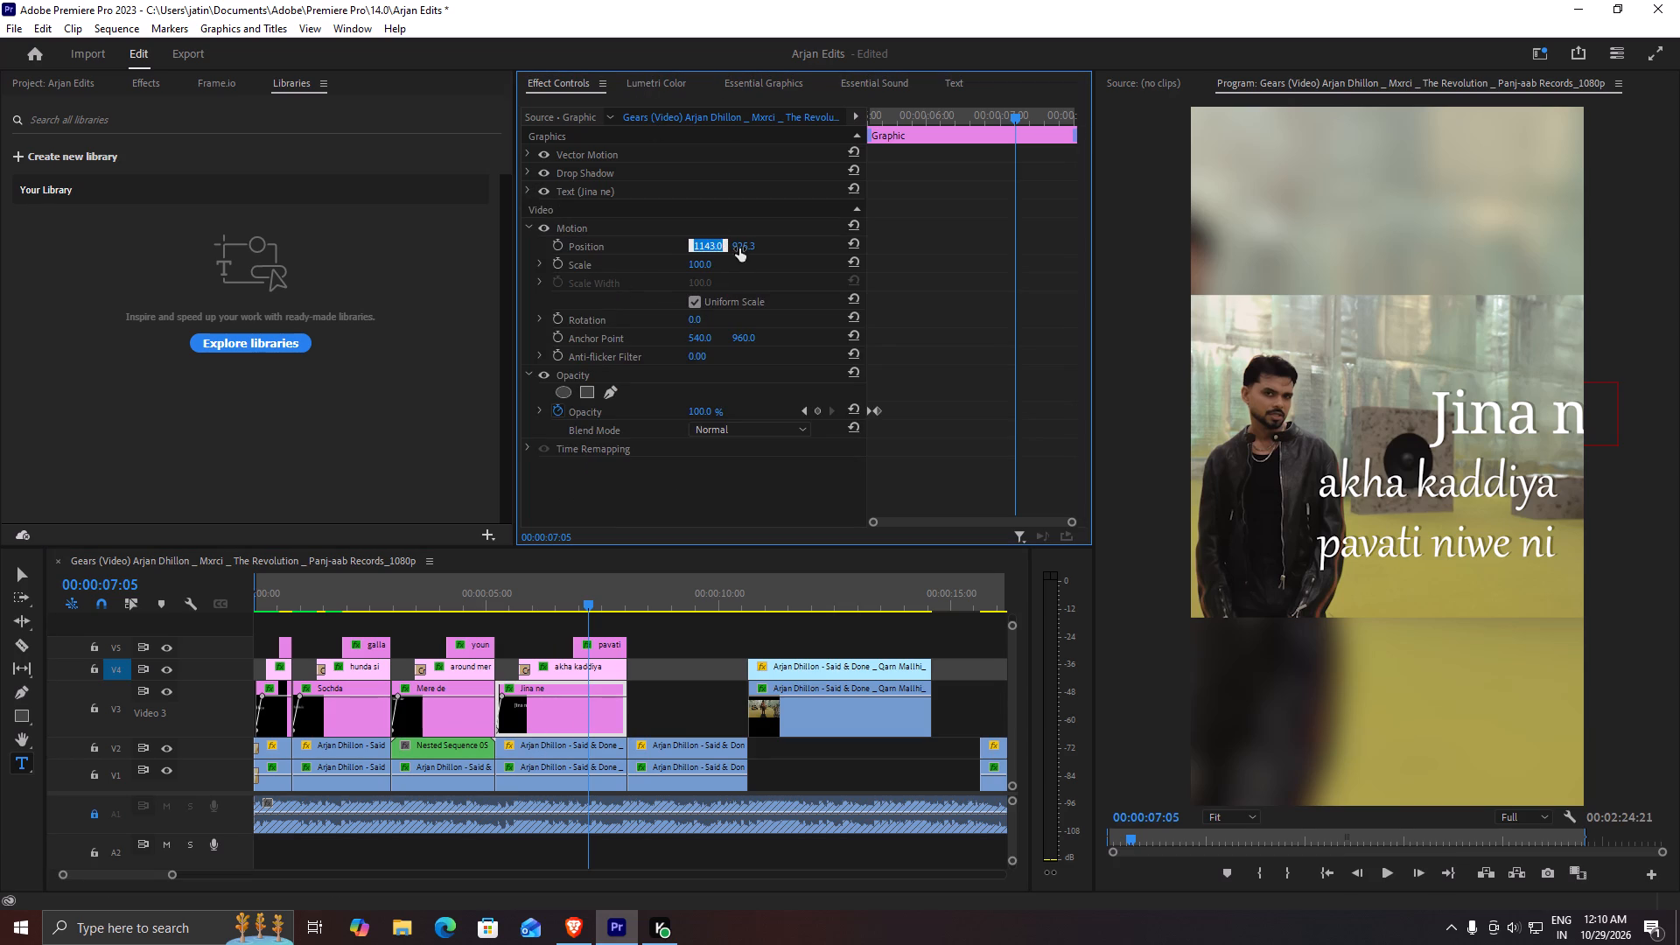
left_click(739, 248)
left_click(708, 241)
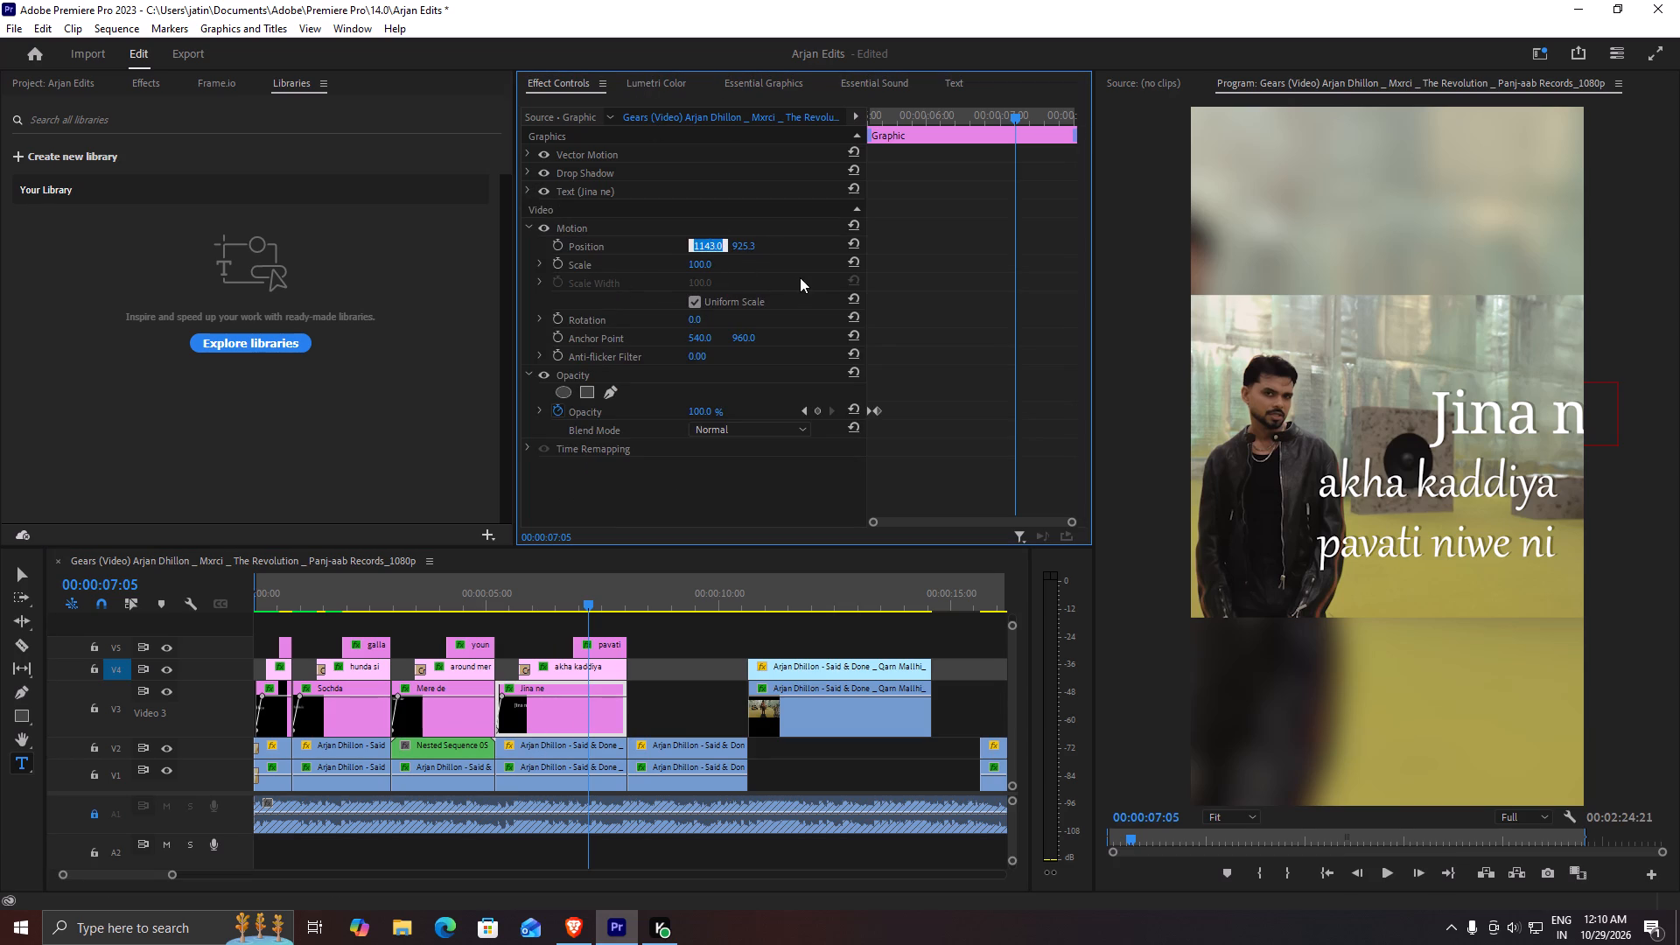
left_click(800, 277)
left_click_drag(709, 248, 547, 252)
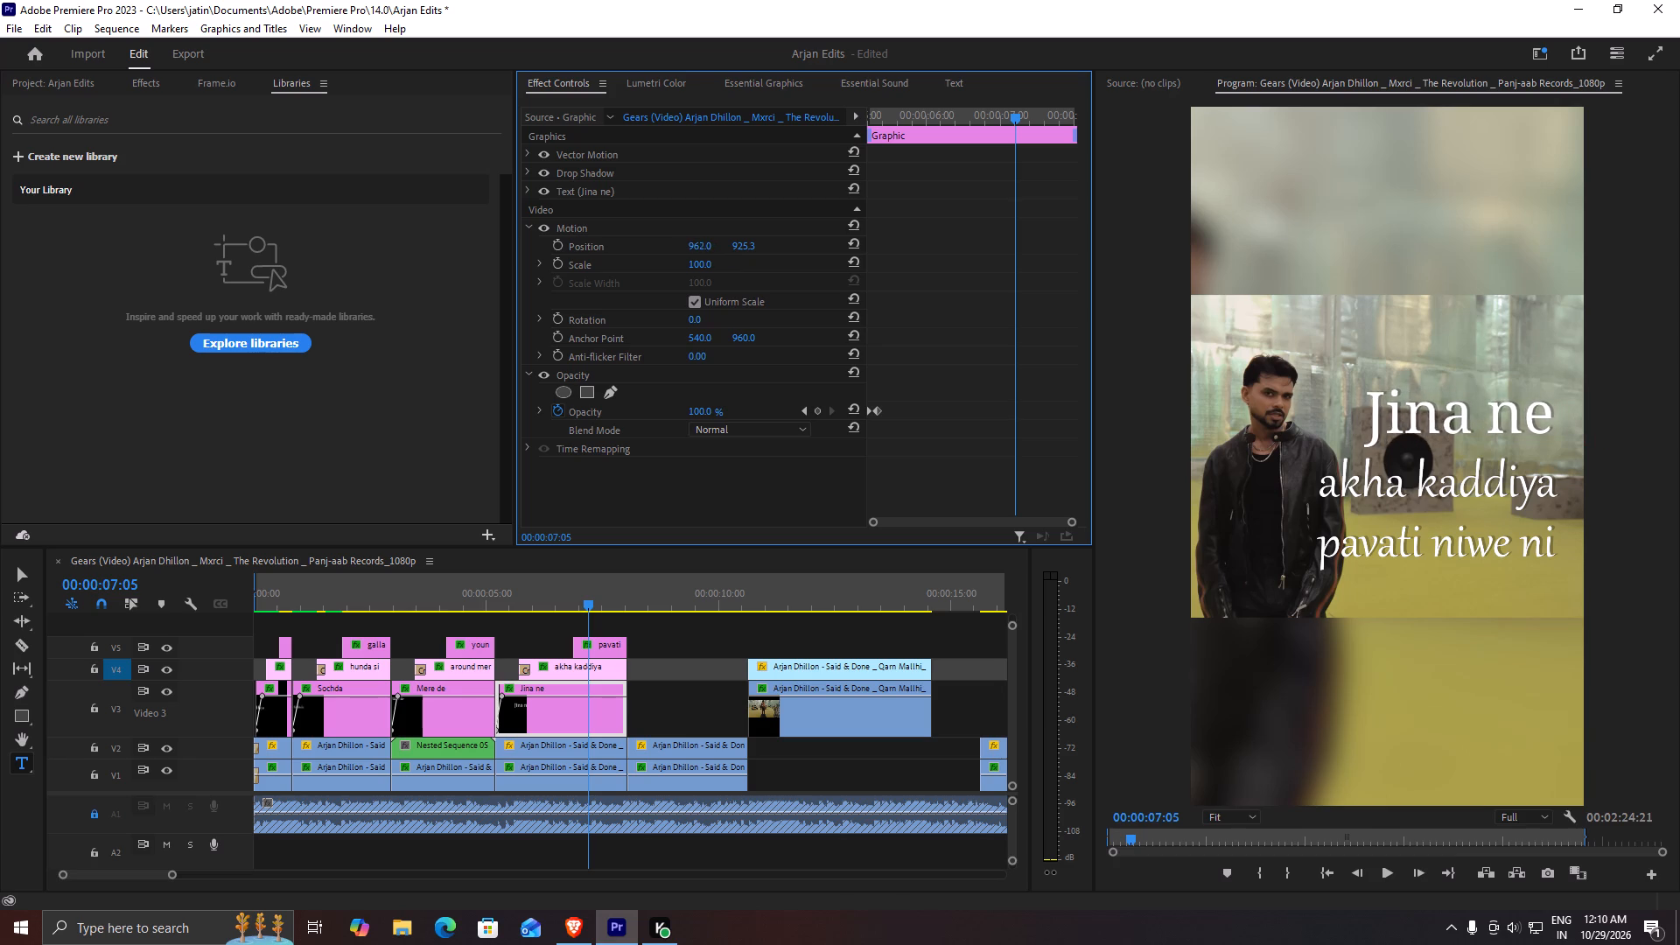
left_click_drag(547, 252, 554, 253)
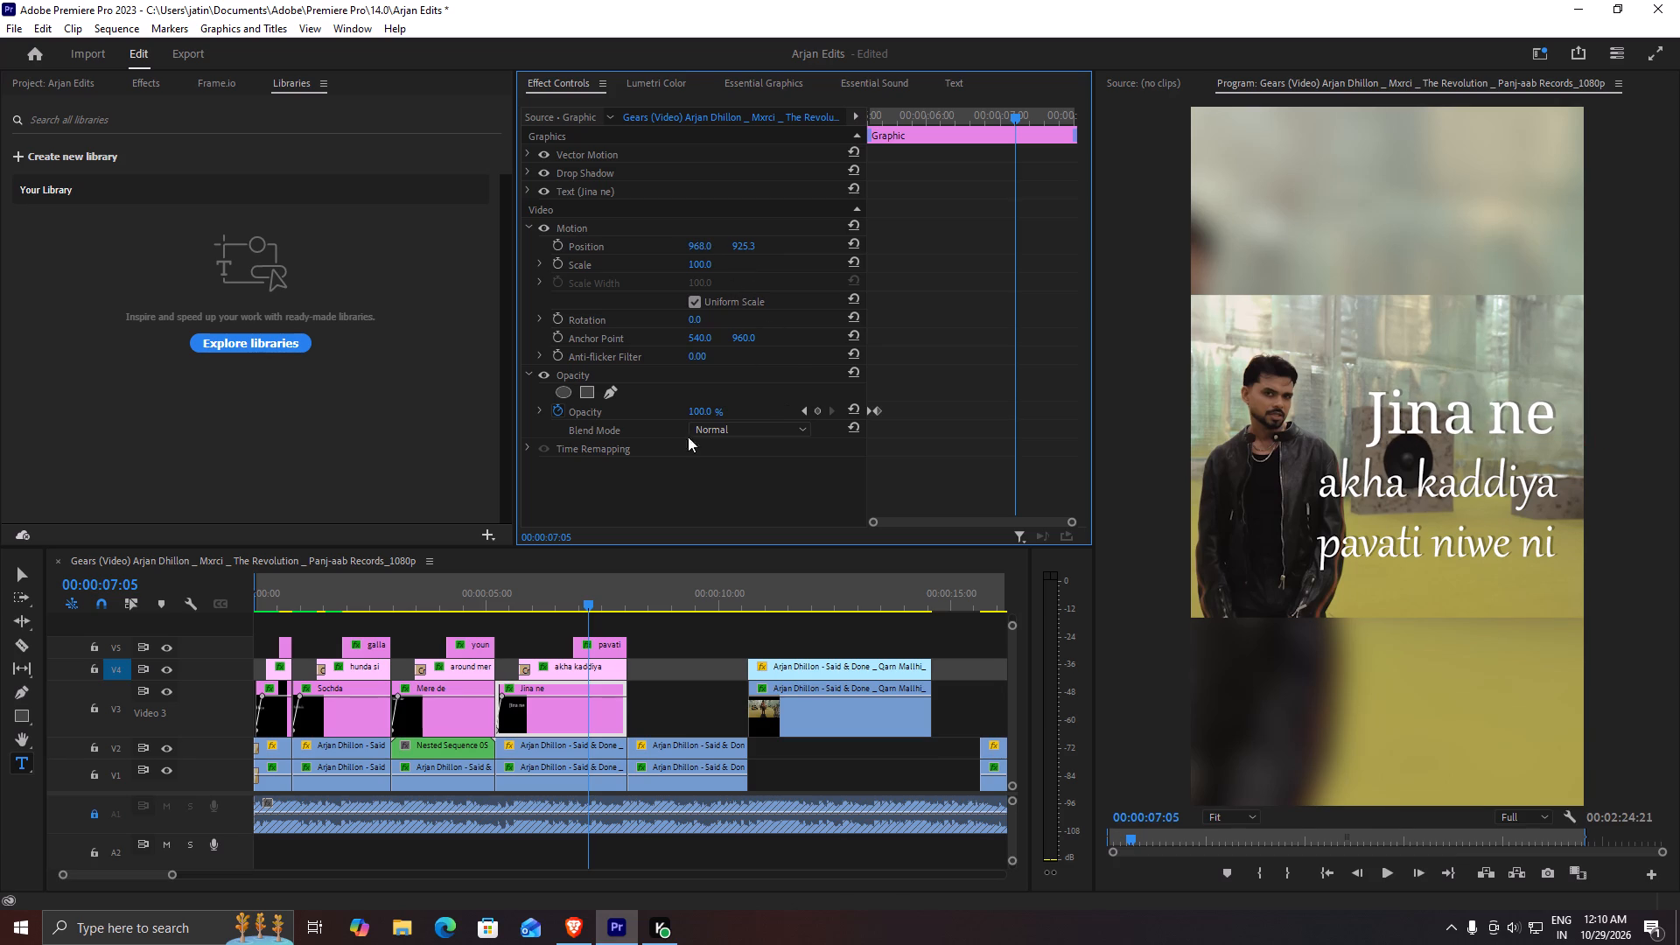
left_click(527, 191)
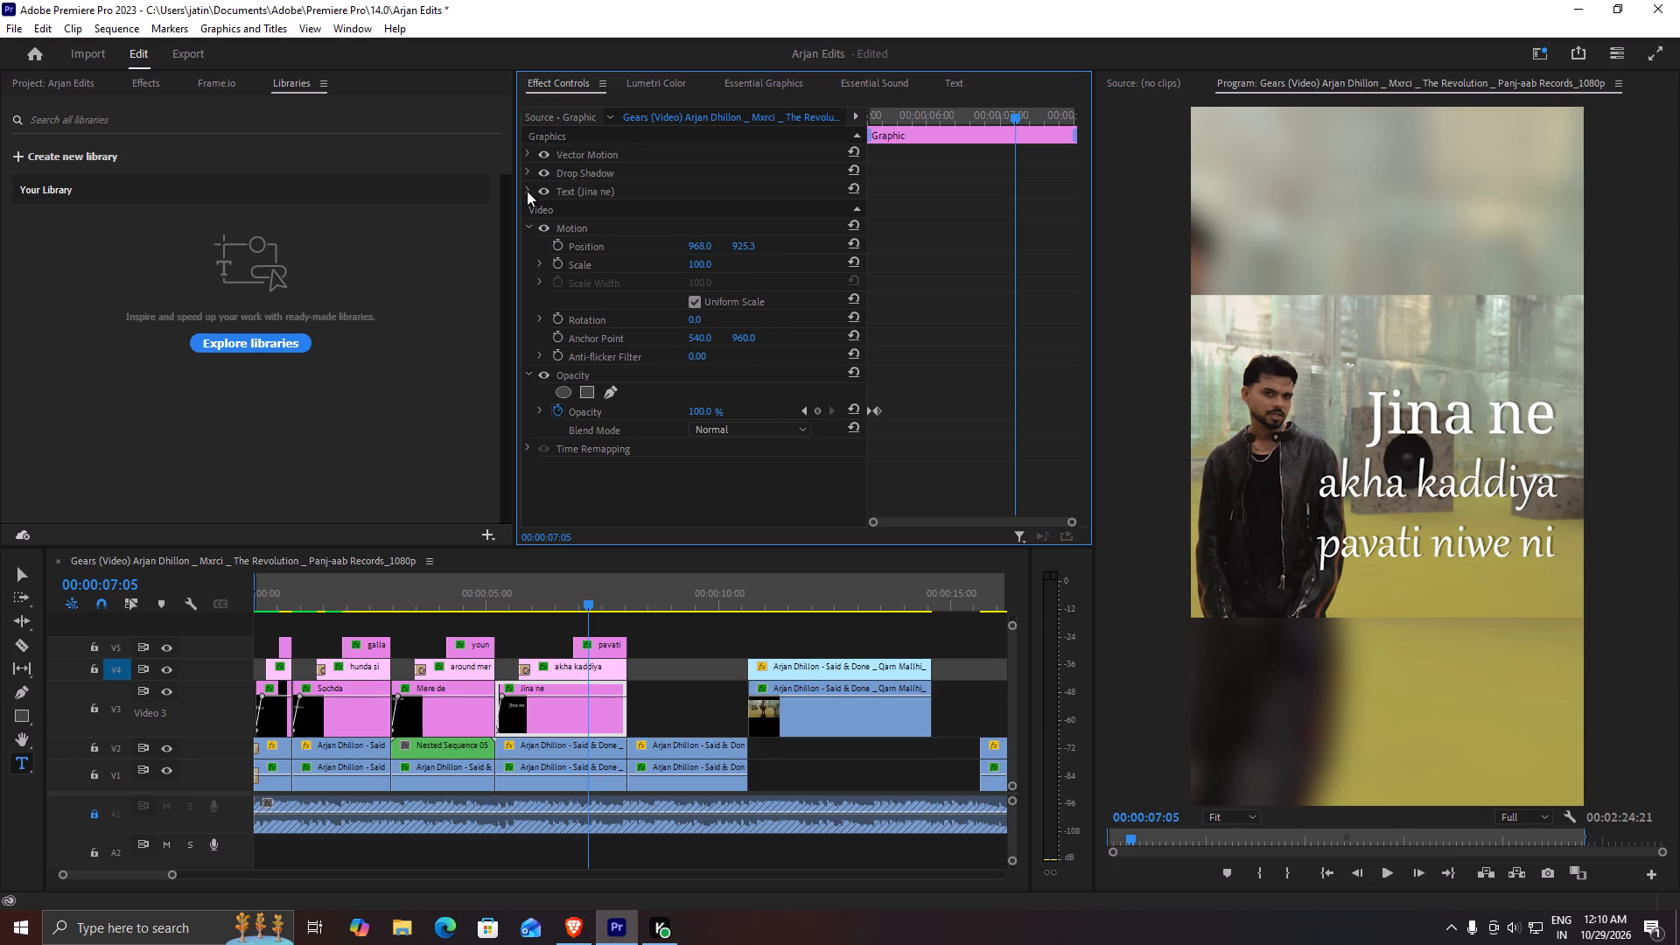
left_click(527, 191)
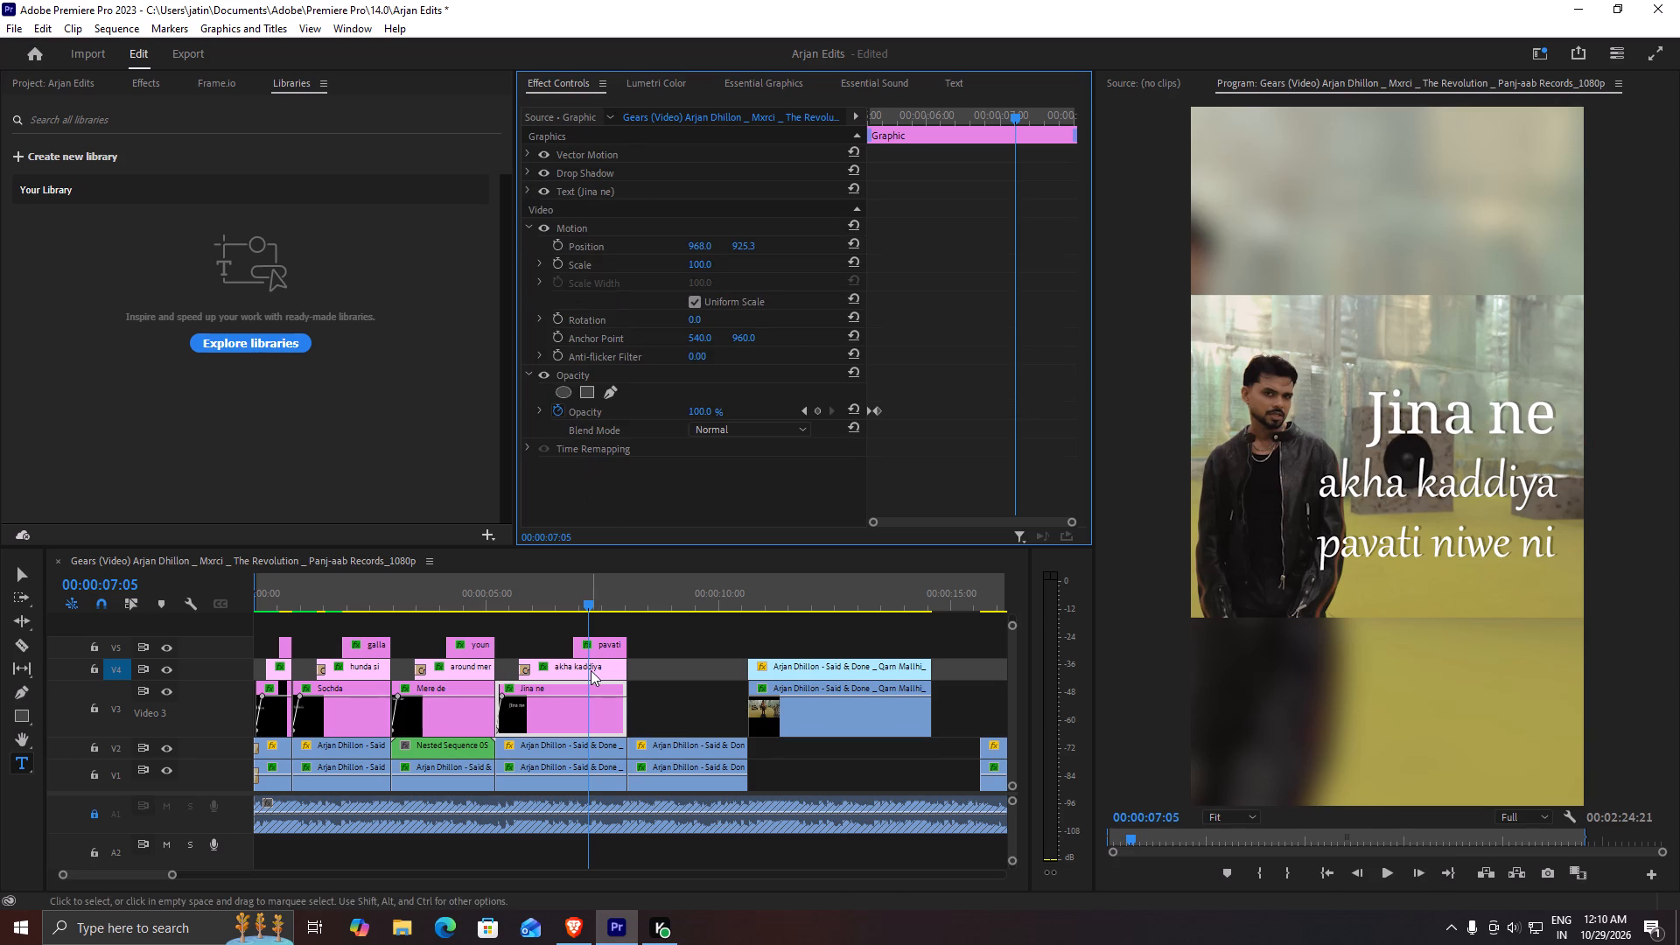
Set the font of the "akha kaddiya" title on V4 to Noto Naskh Arabic Regular.
left_click(591, 670)
left_click(523, 191)
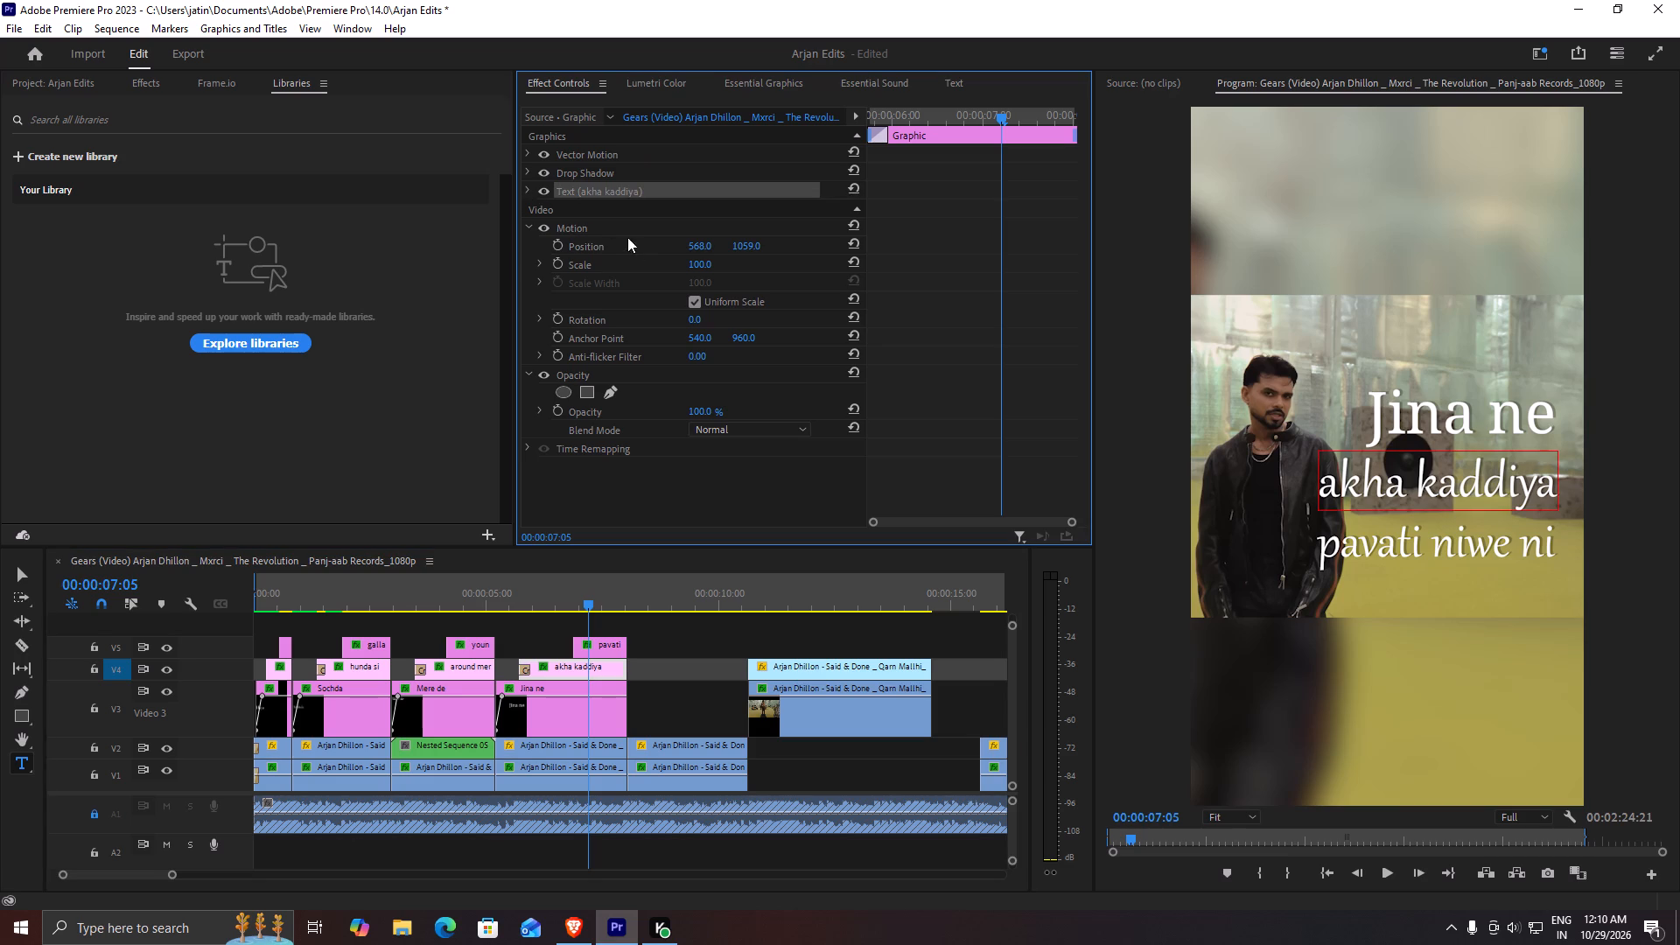
left_click(528, 186)
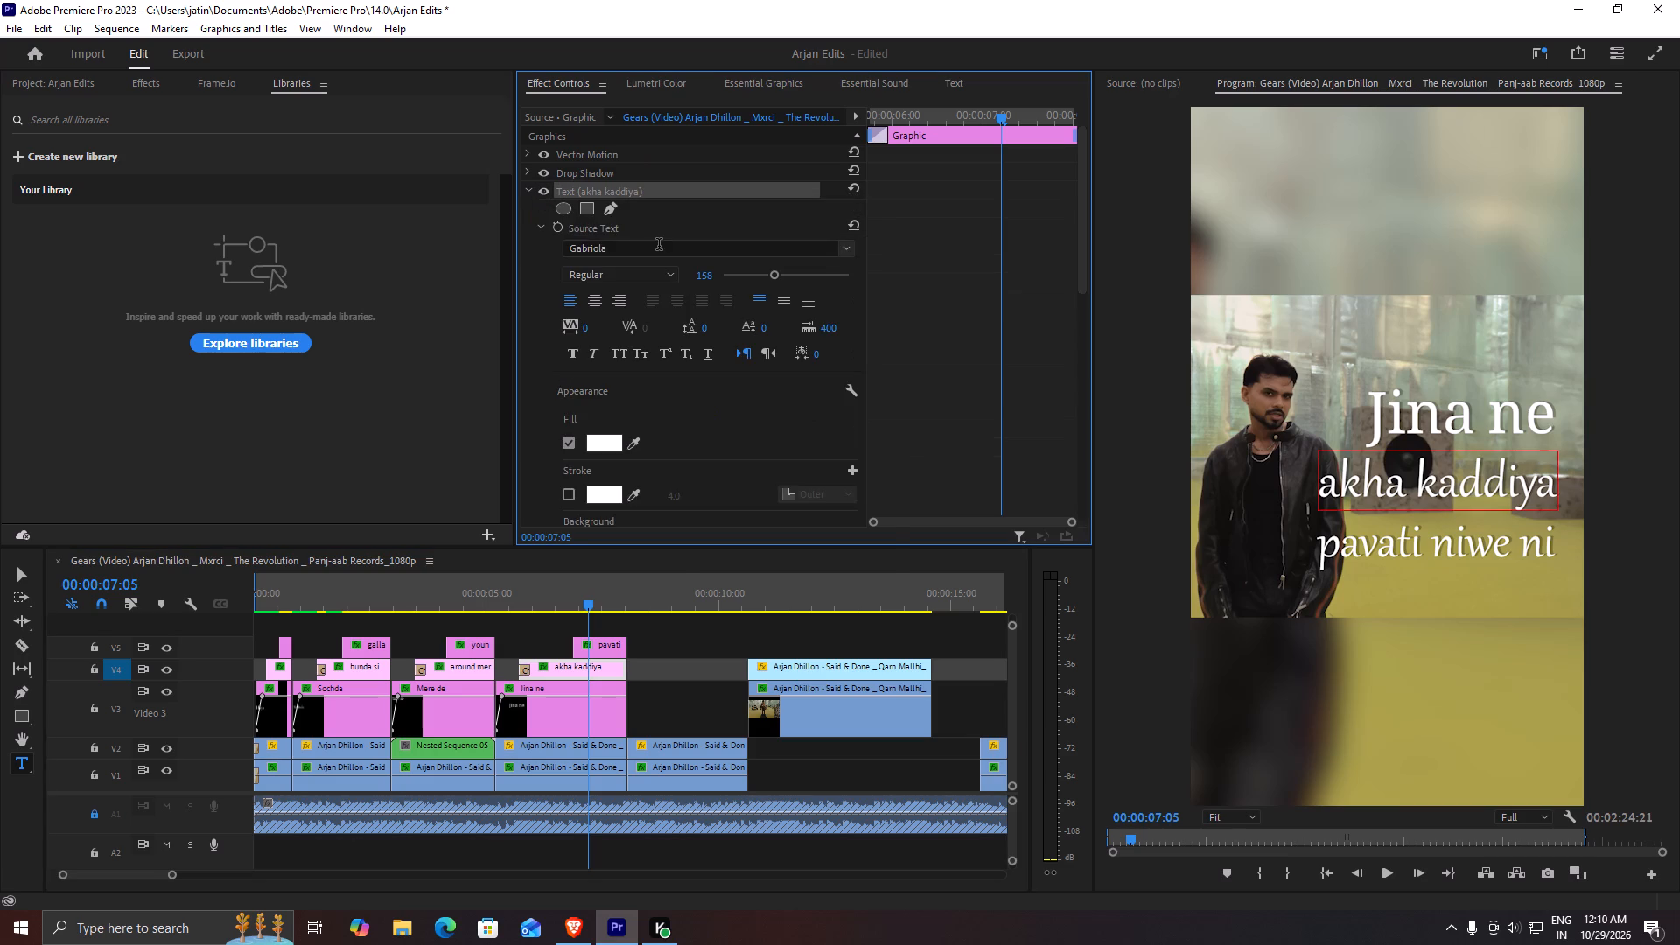
left_click(659, 246)
type("noto")
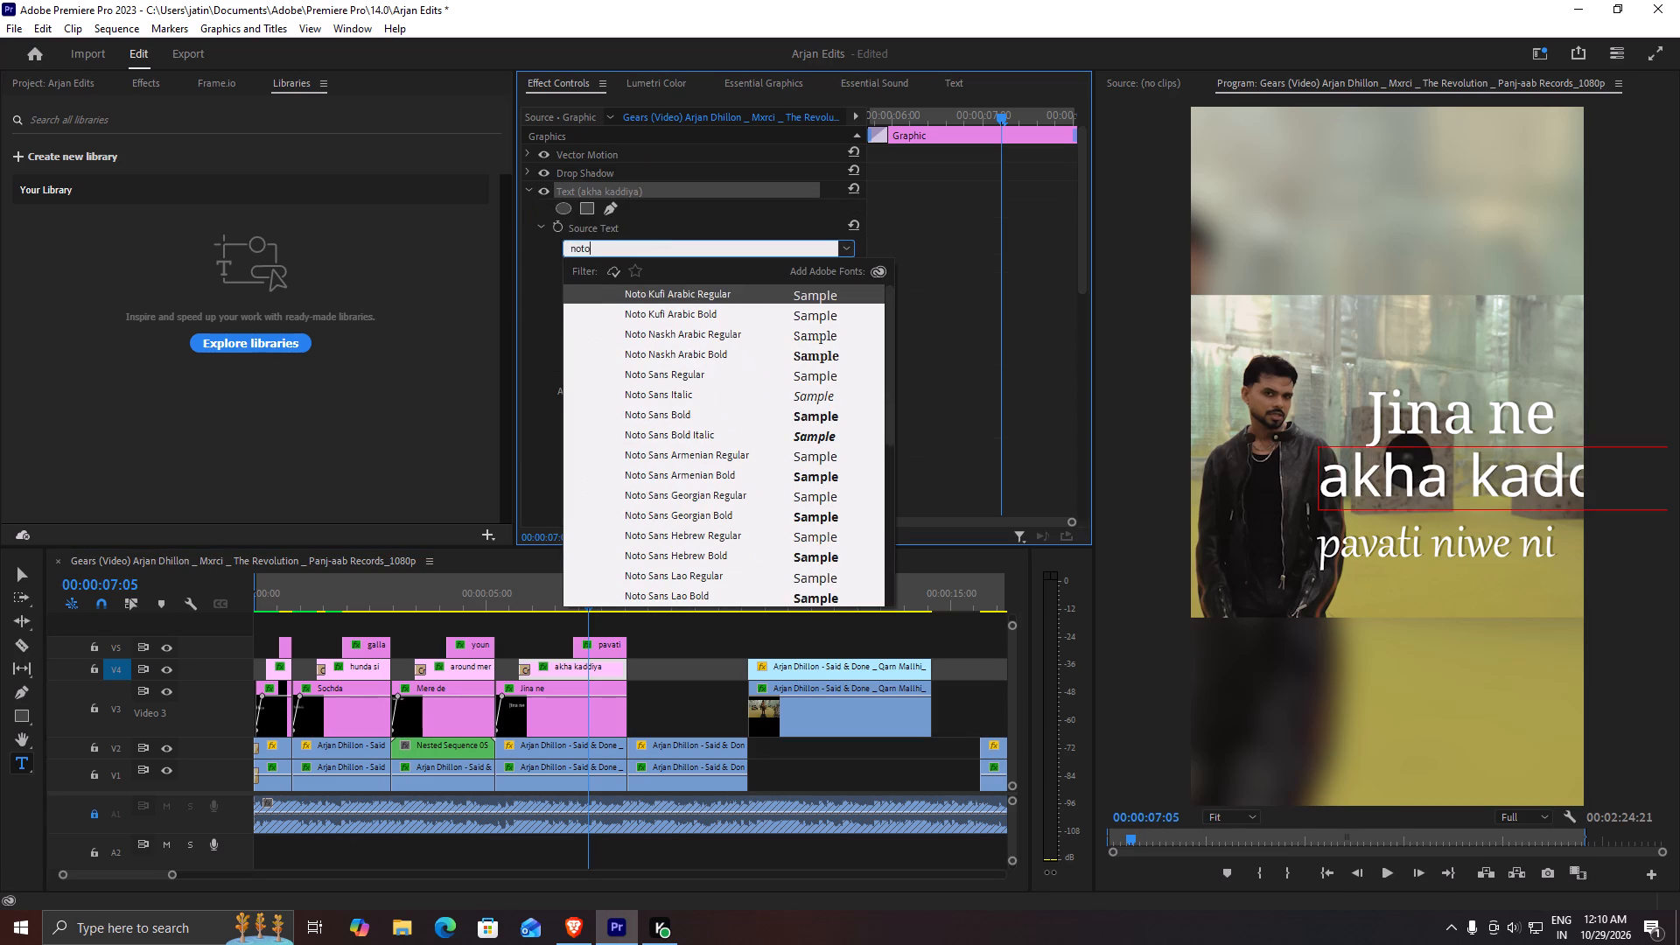
key("Down")
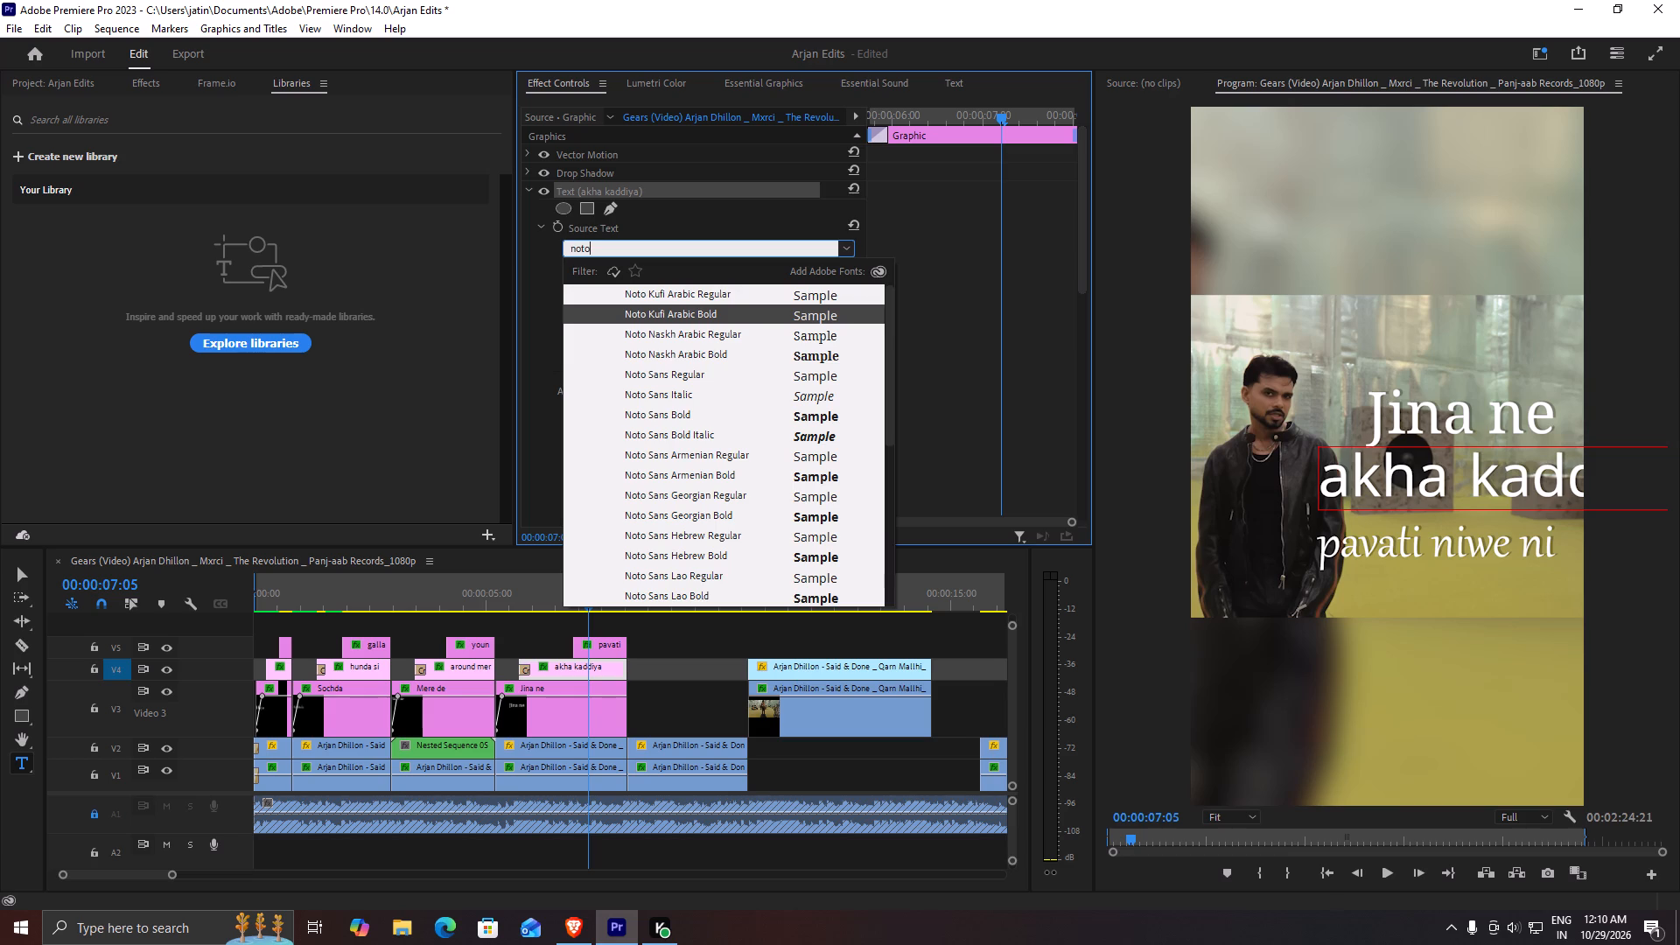
key("Down")
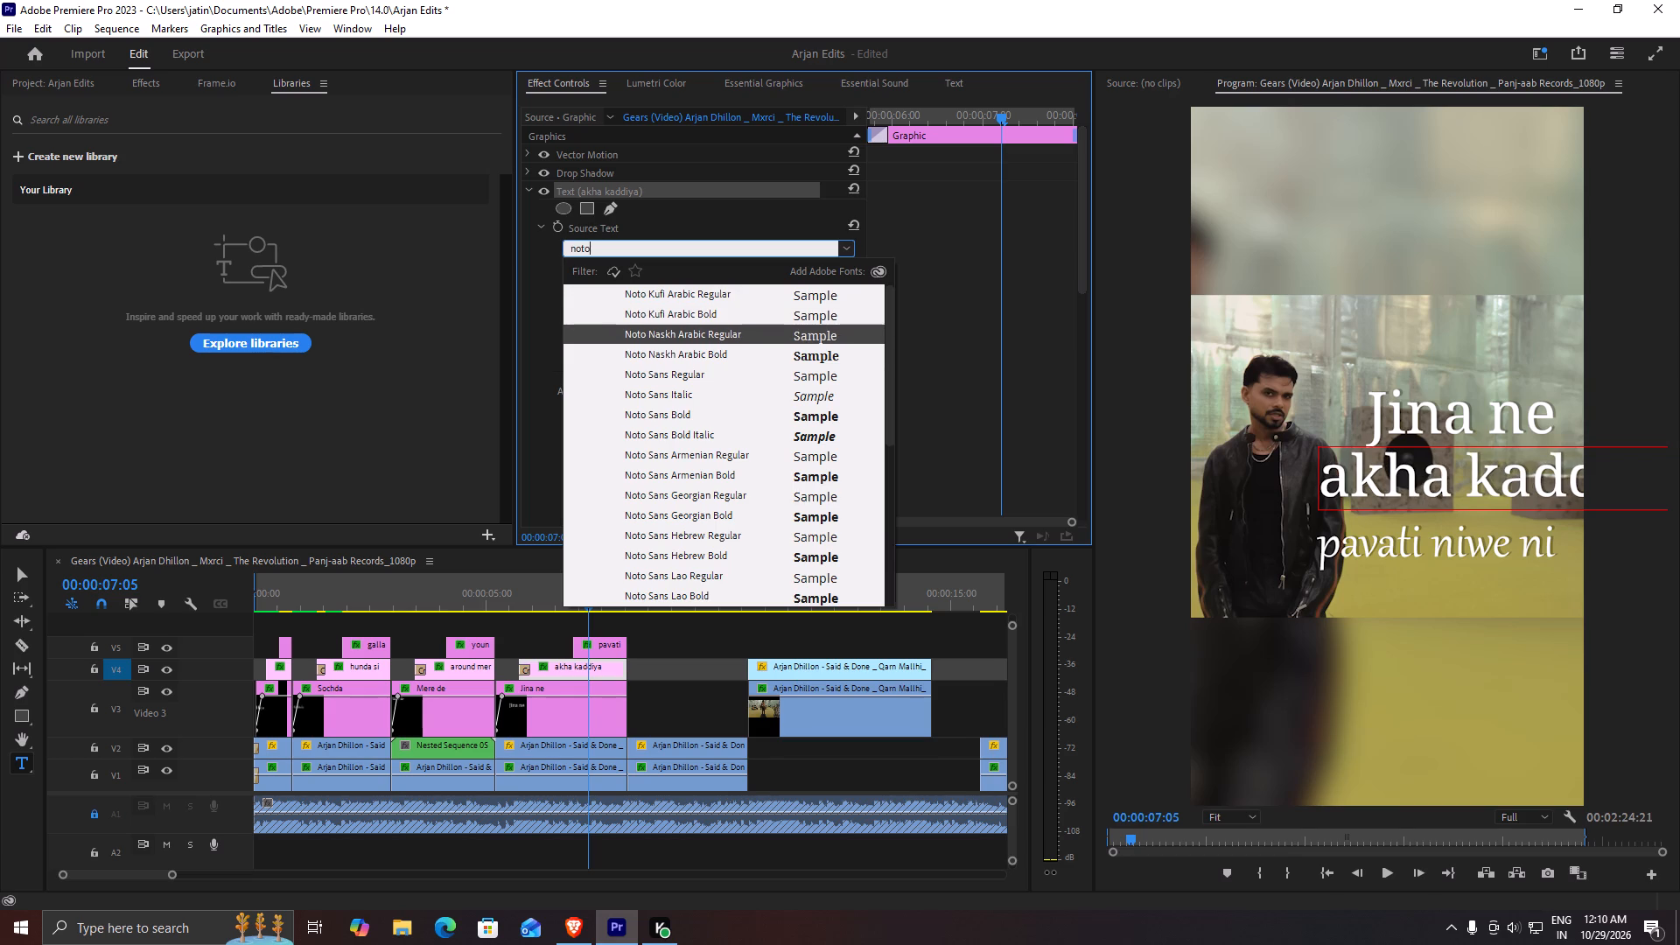
key("Down")
key("Up")
key("Return")
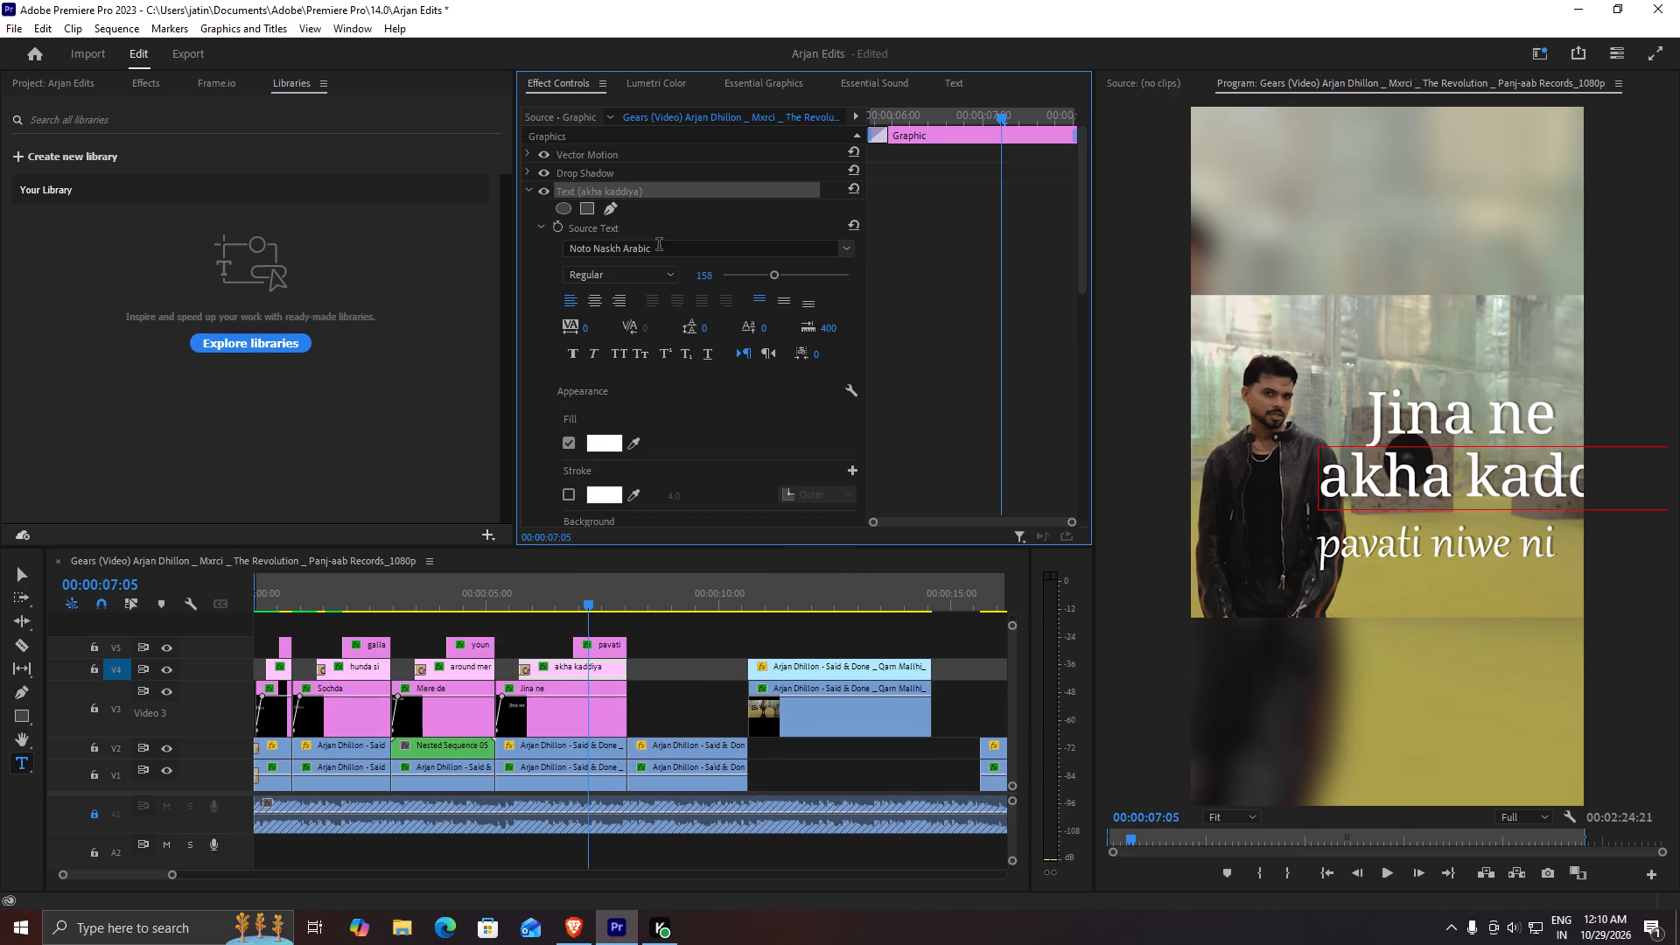
Set the font of the "pavati niwe ni" title on V5 to Noto Naskh Arabic Regular.
left_click(603, 642)
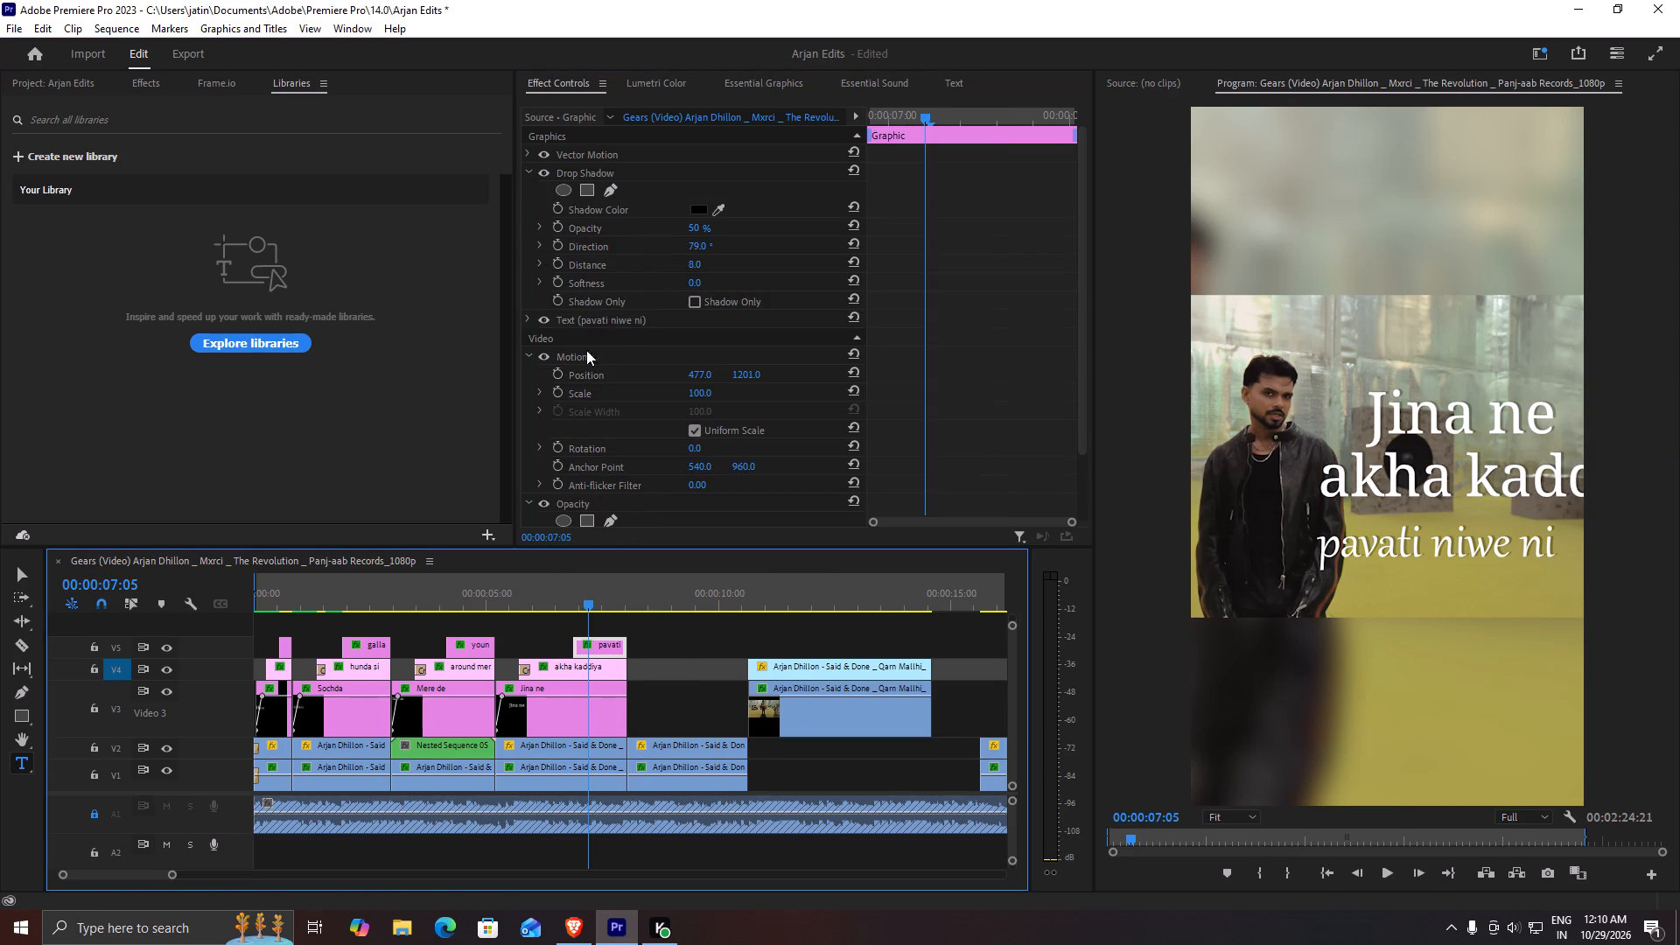
left_click(526, 317)
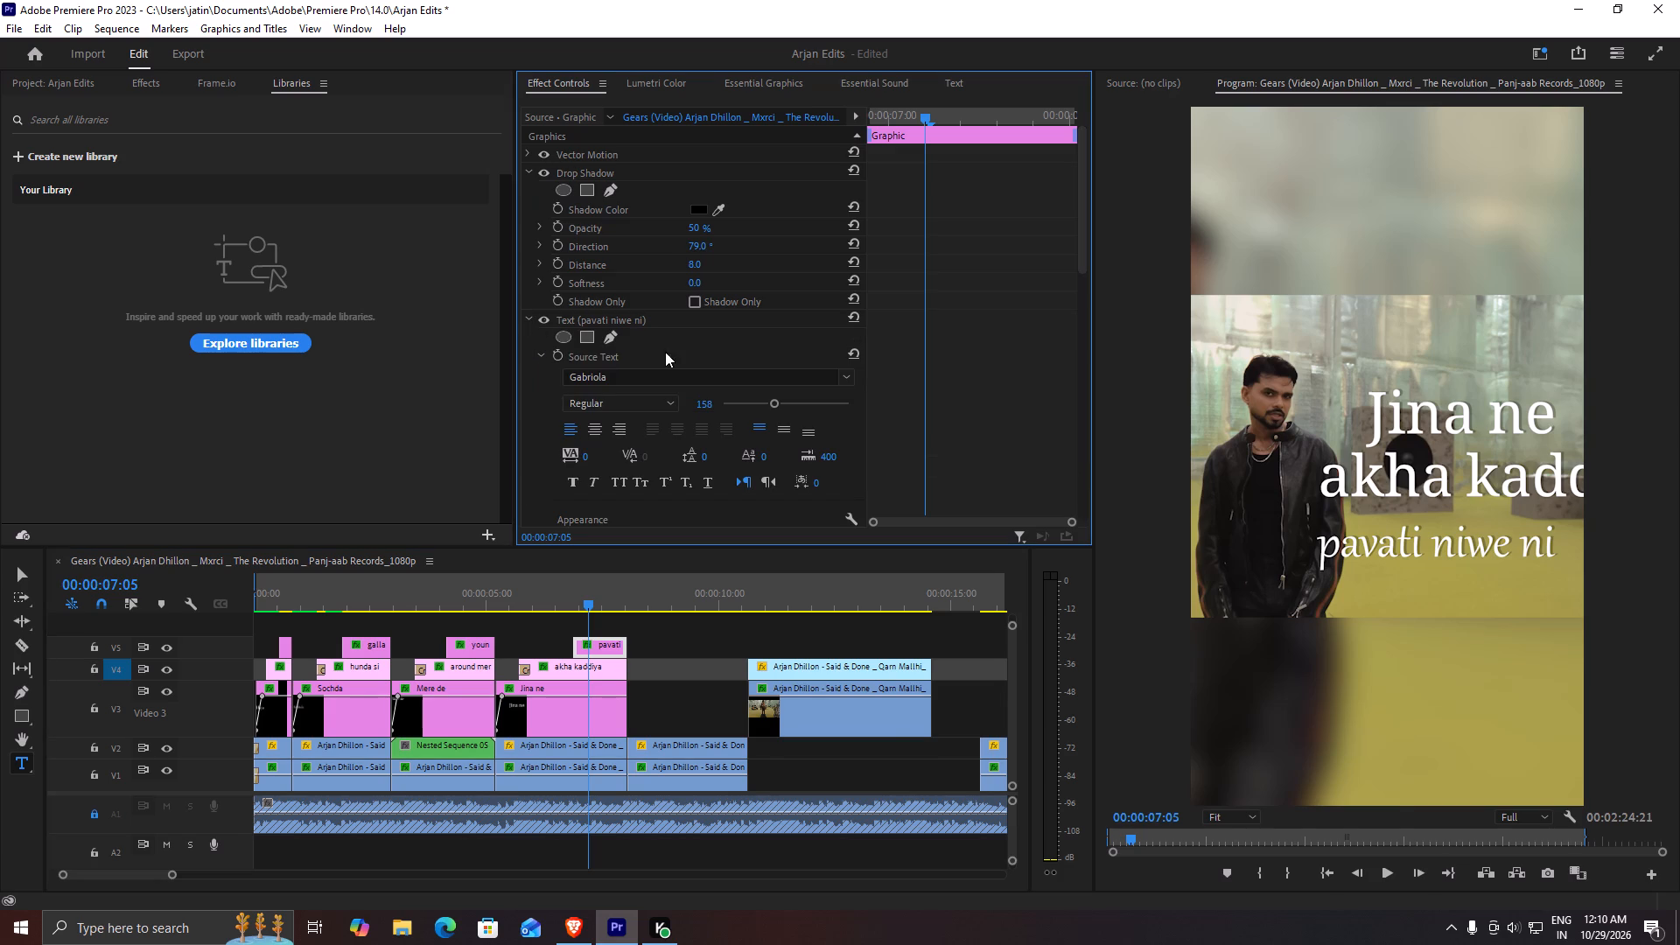
left_click(649, 380)
type("noto")
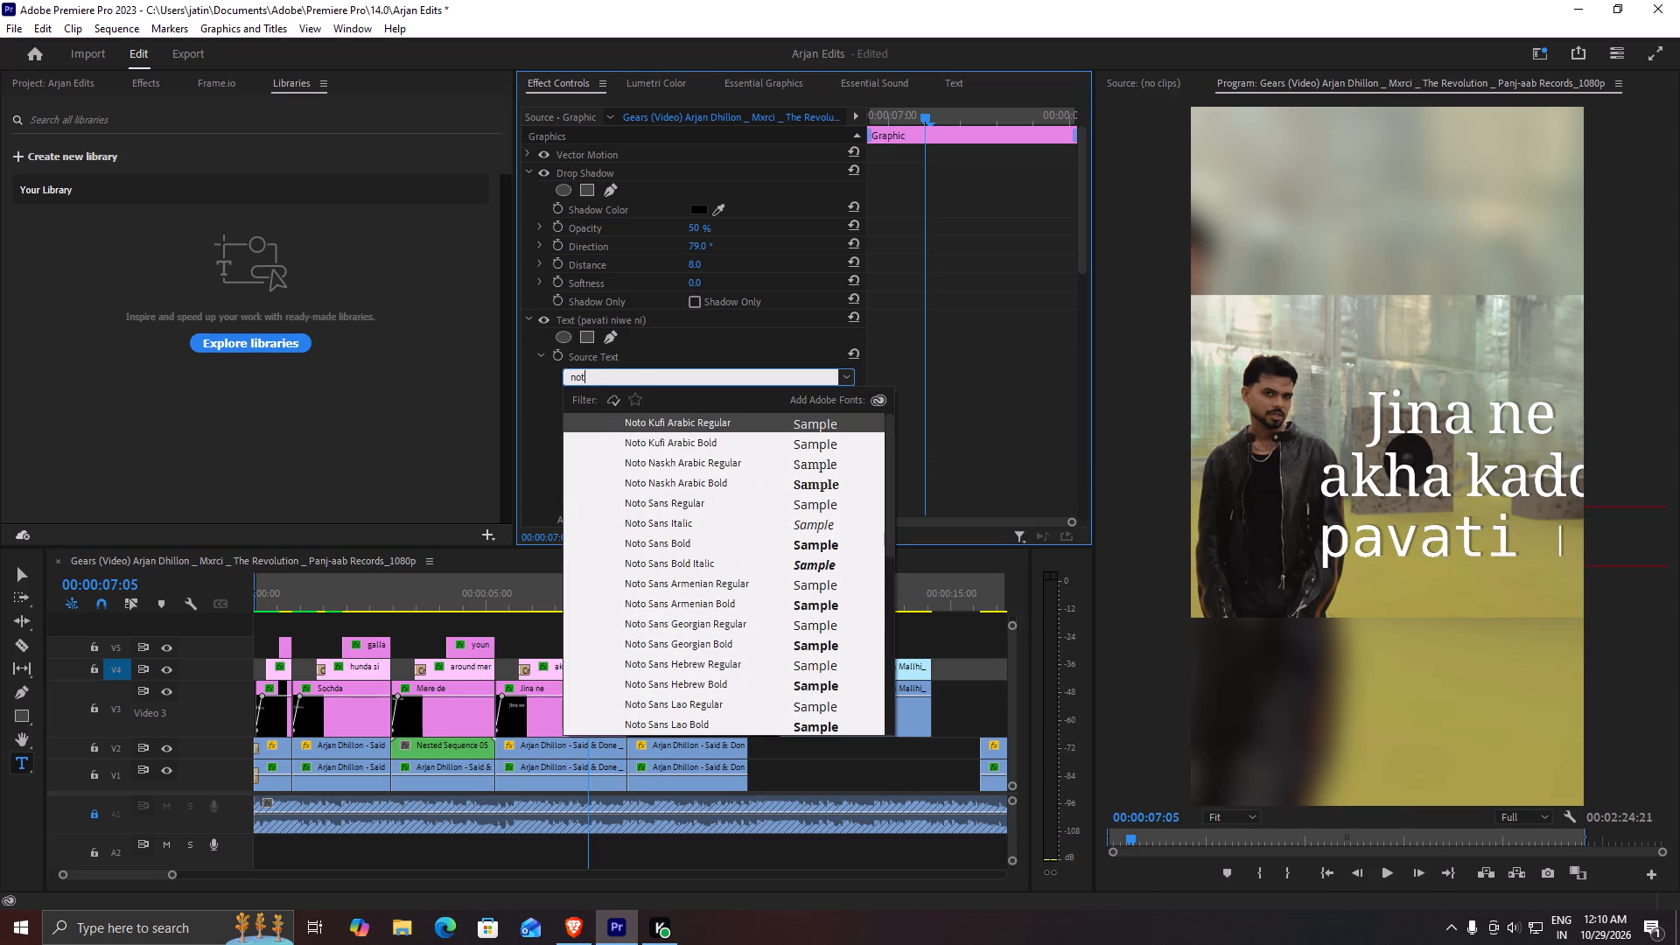
left_click(717, 479)
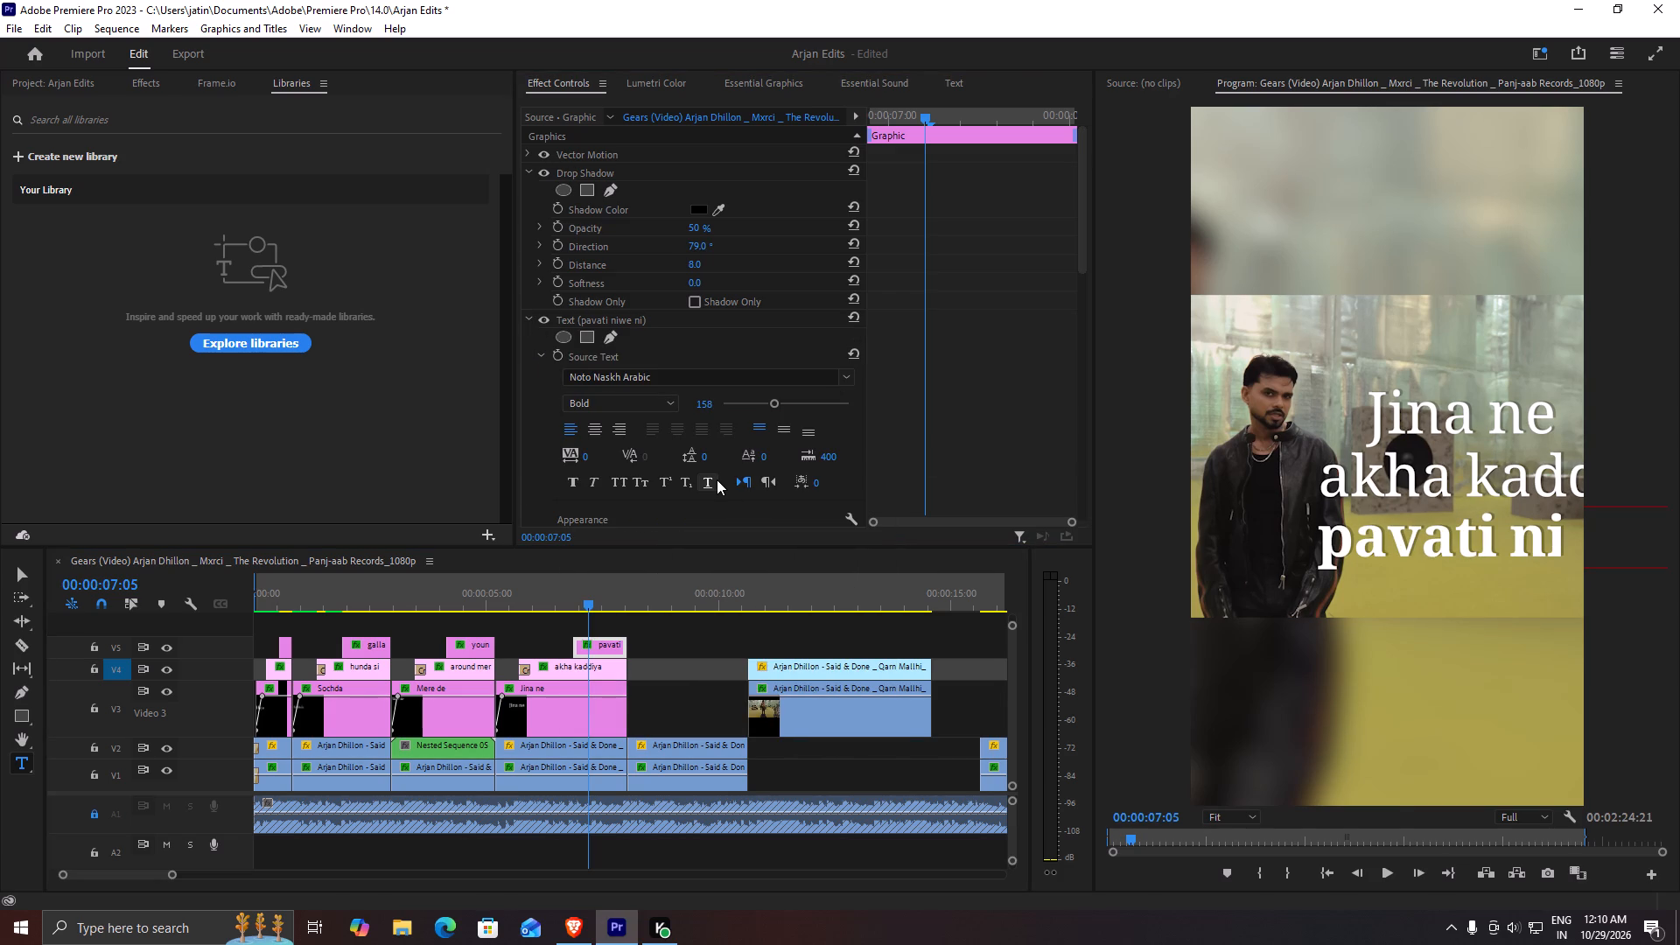
double_click(666, 378)
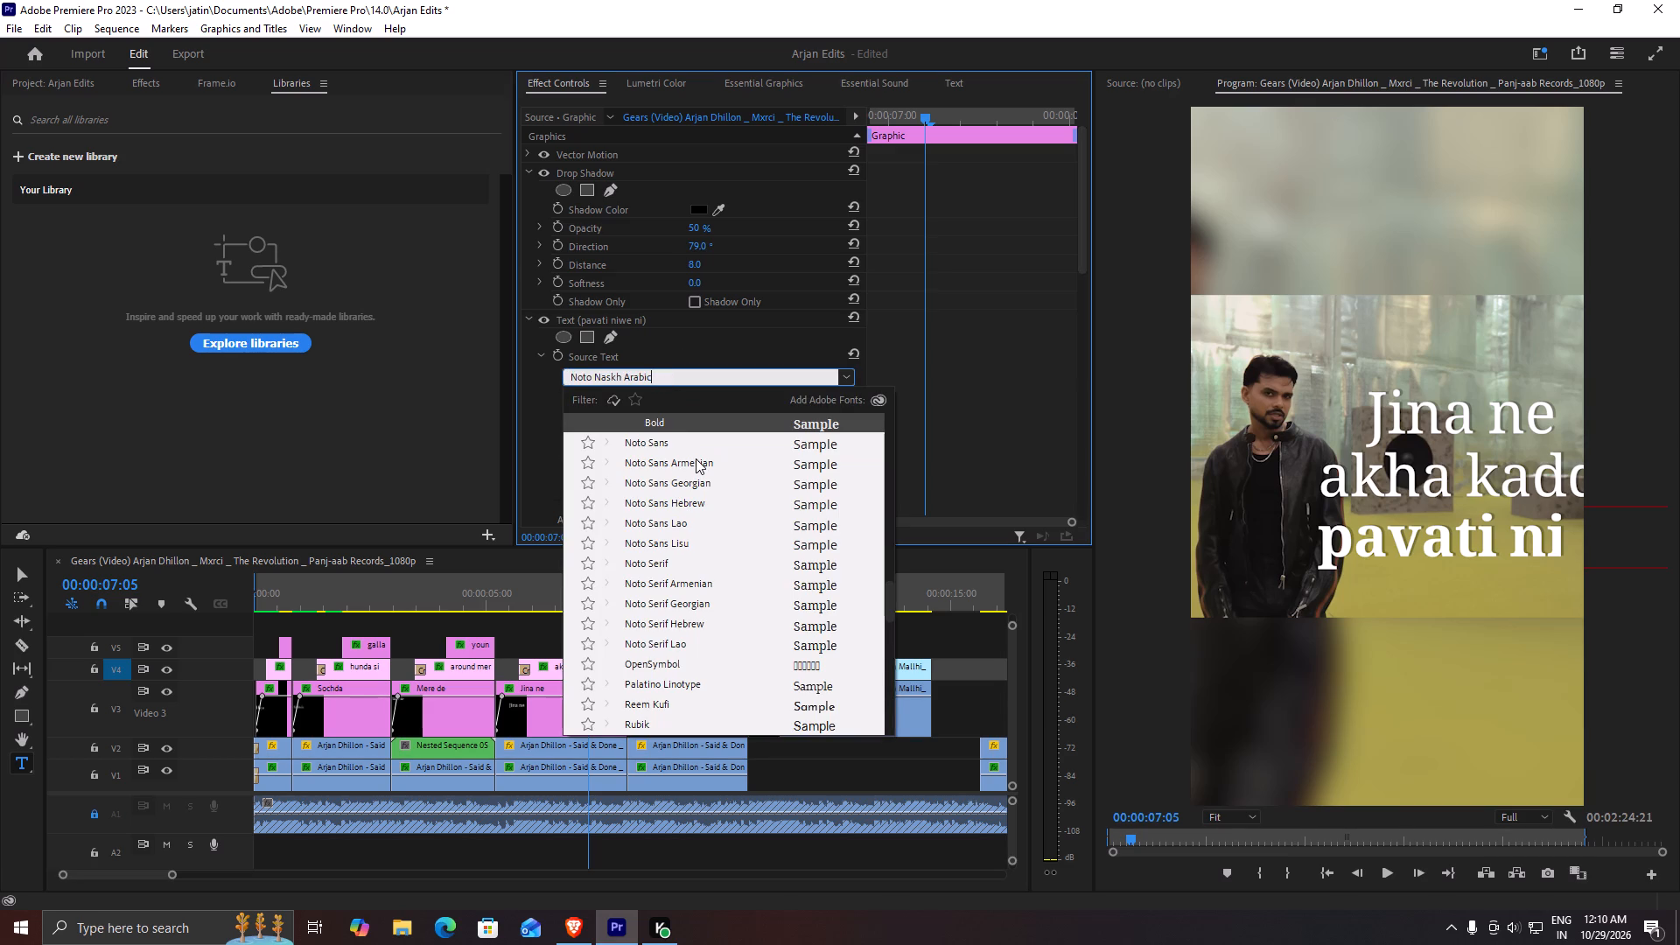
key("BackSpace")
key("BackSpace")
key("BackSpace")
key("BackSpace")
key("BackSpace")
key("BackSpace")
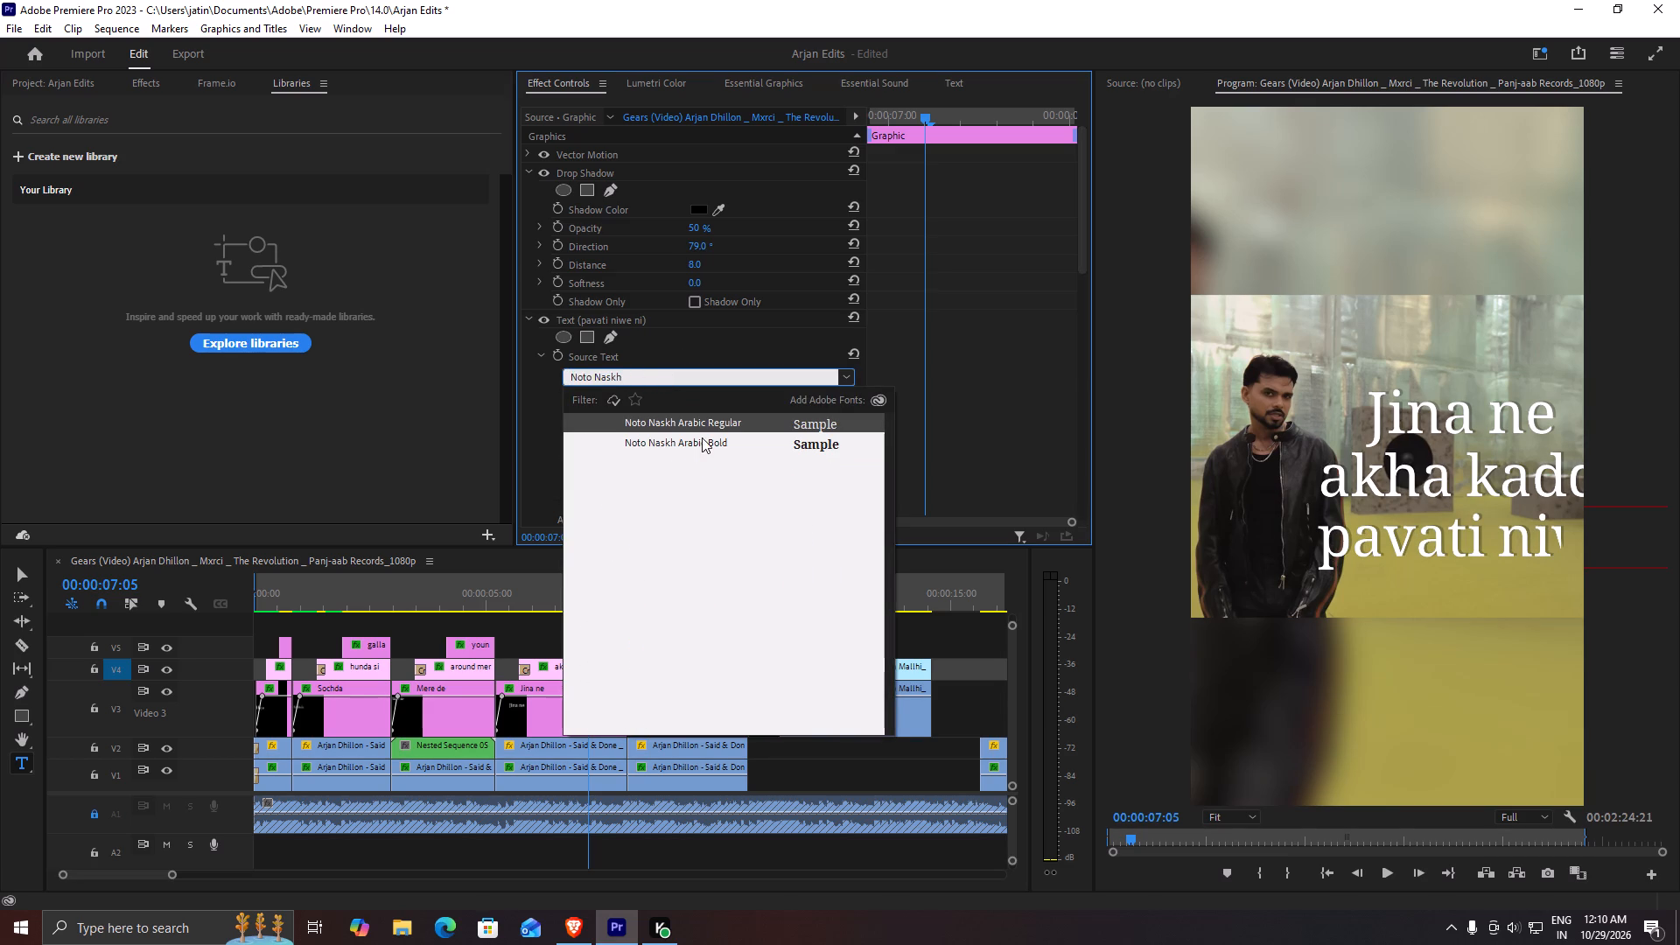
key("Return")
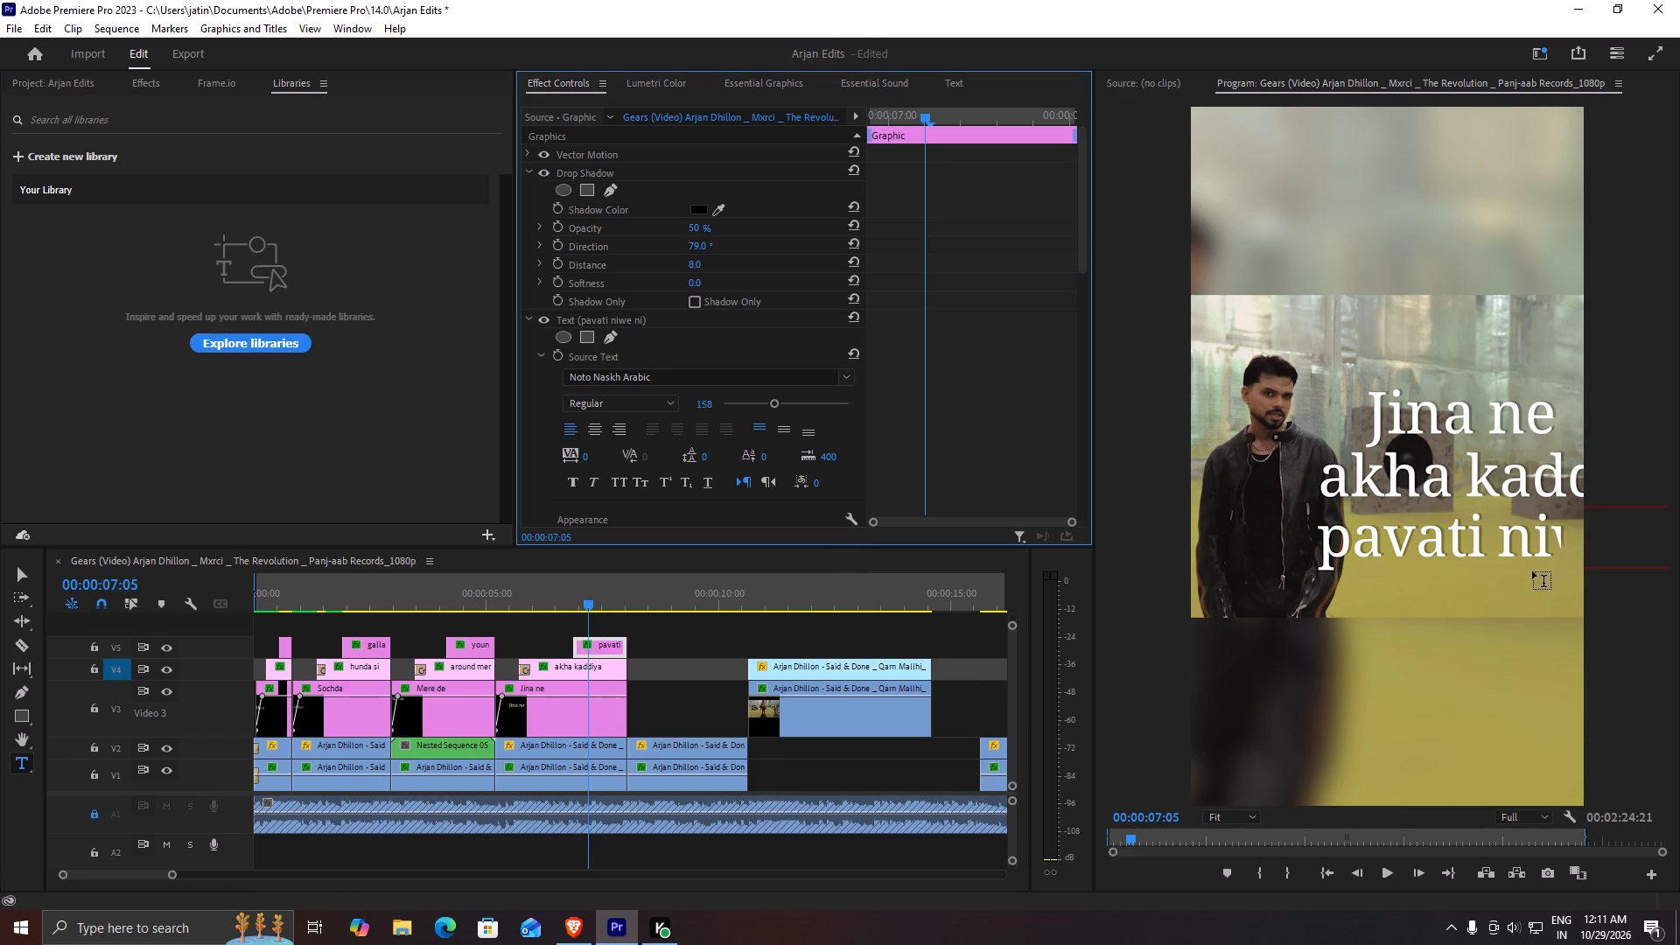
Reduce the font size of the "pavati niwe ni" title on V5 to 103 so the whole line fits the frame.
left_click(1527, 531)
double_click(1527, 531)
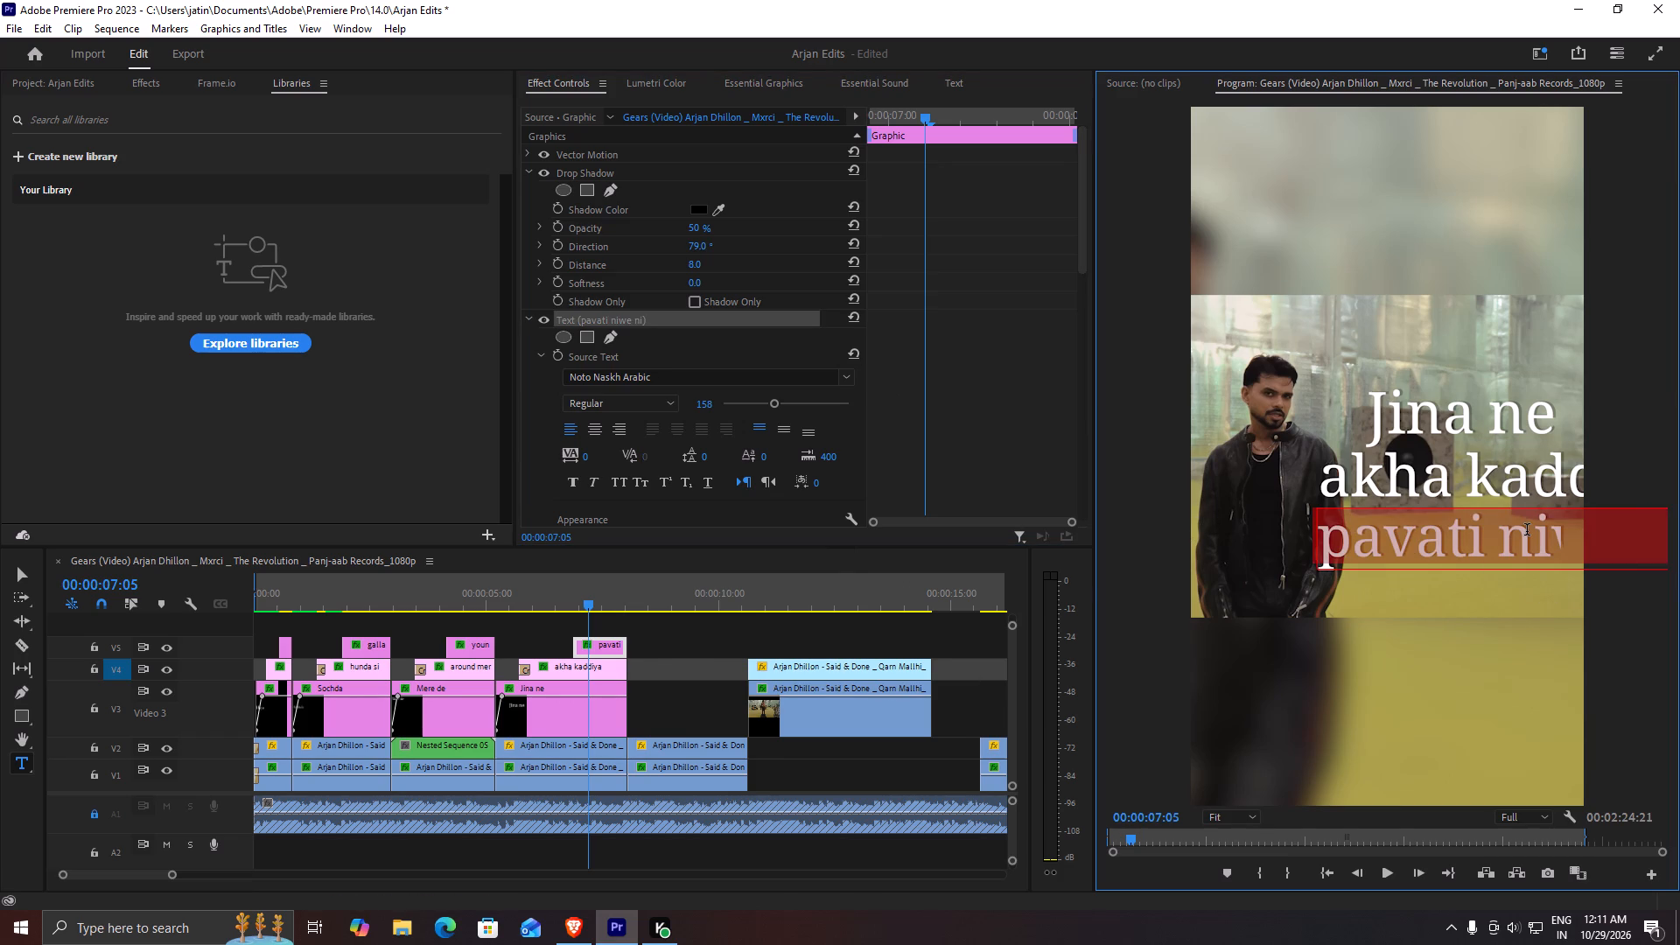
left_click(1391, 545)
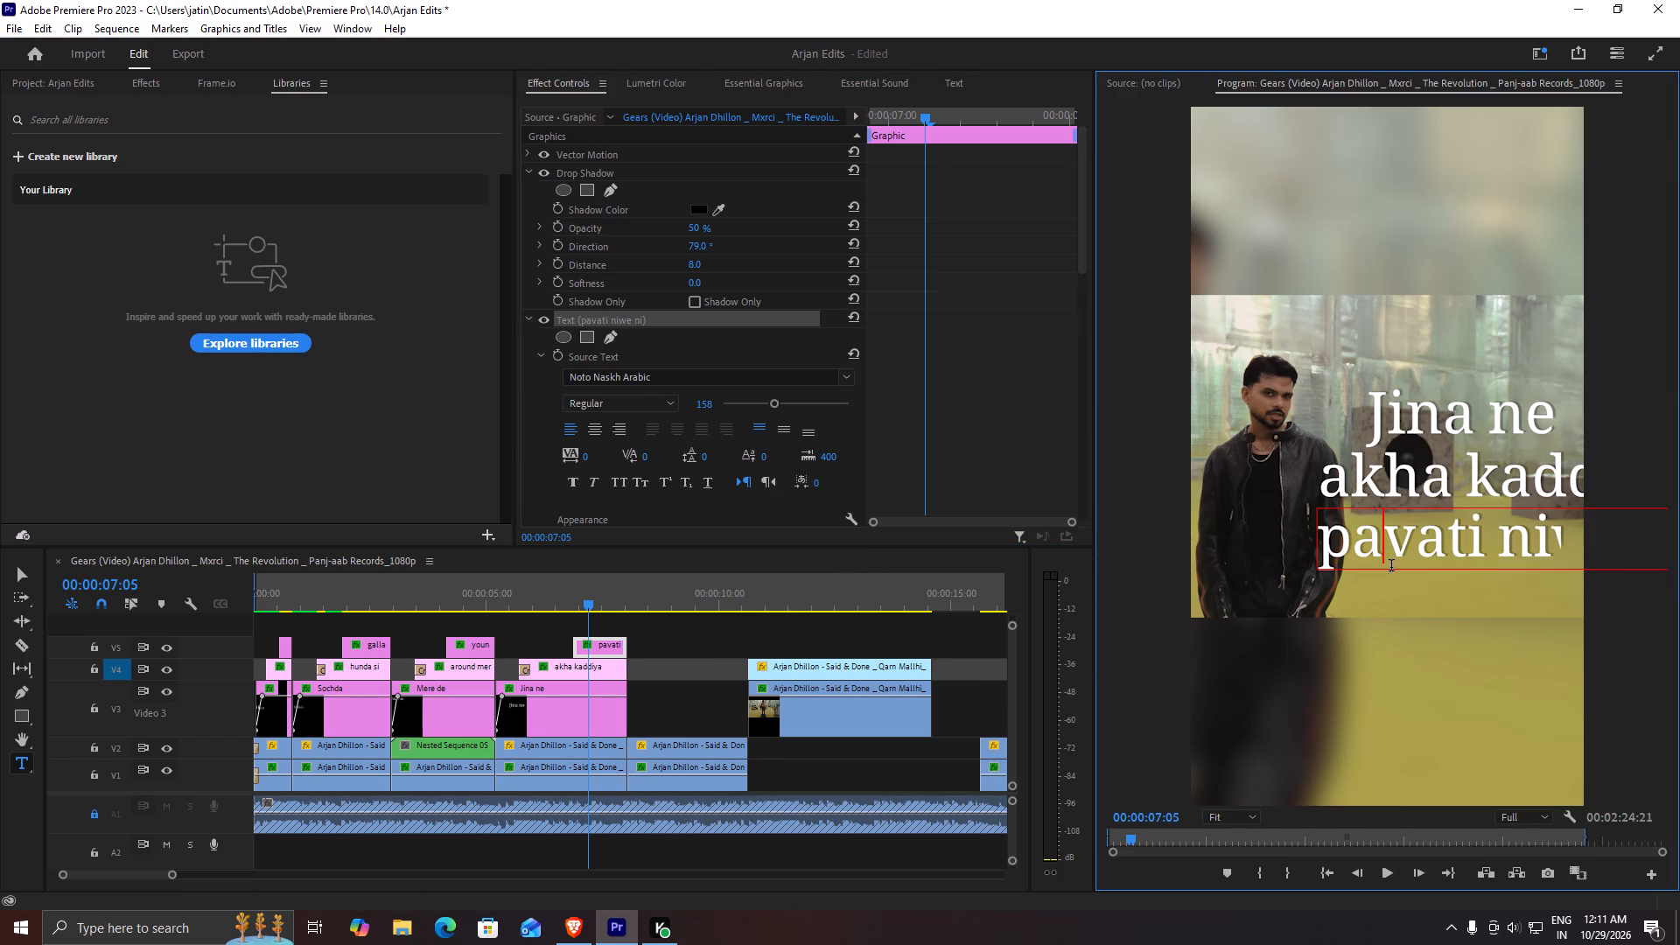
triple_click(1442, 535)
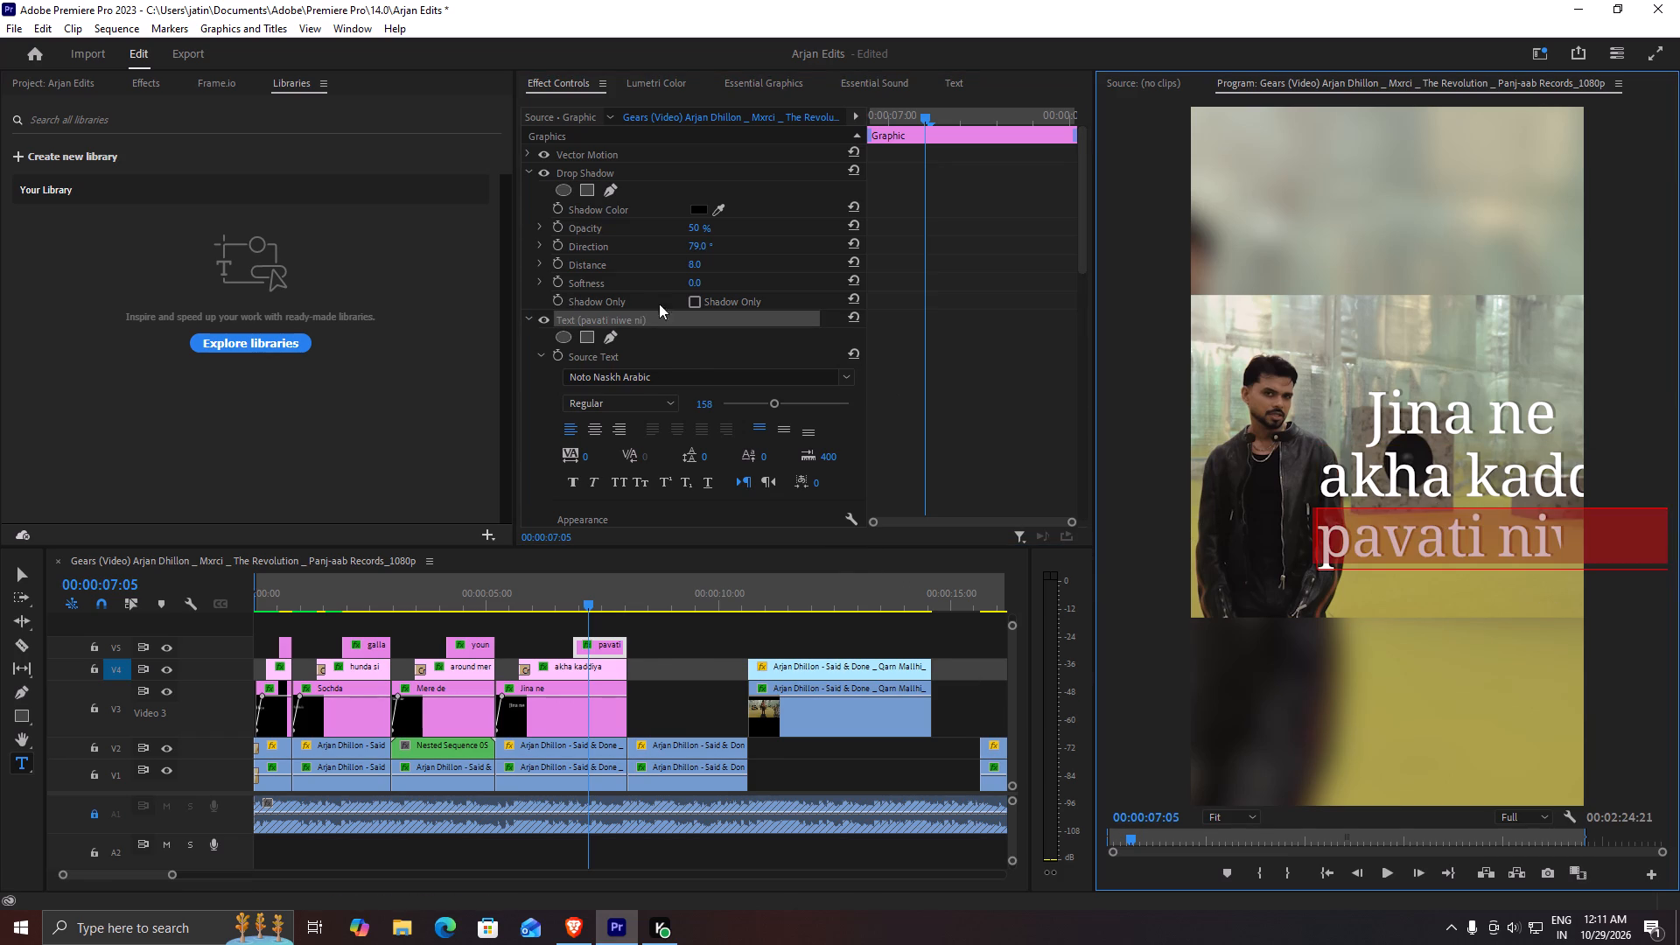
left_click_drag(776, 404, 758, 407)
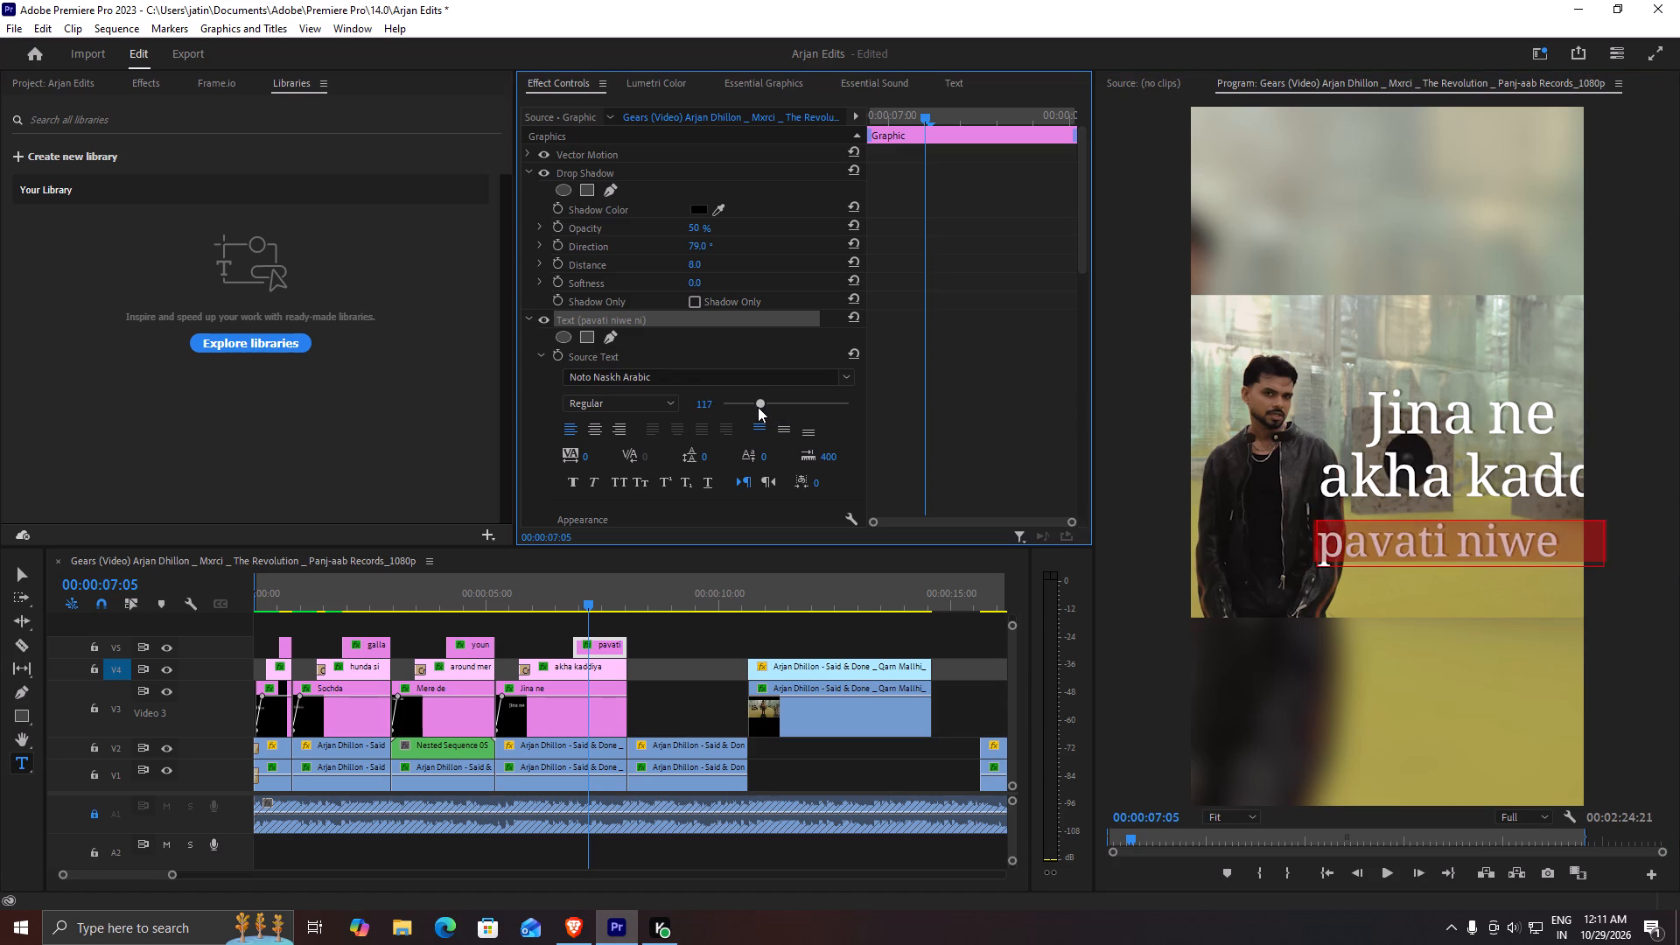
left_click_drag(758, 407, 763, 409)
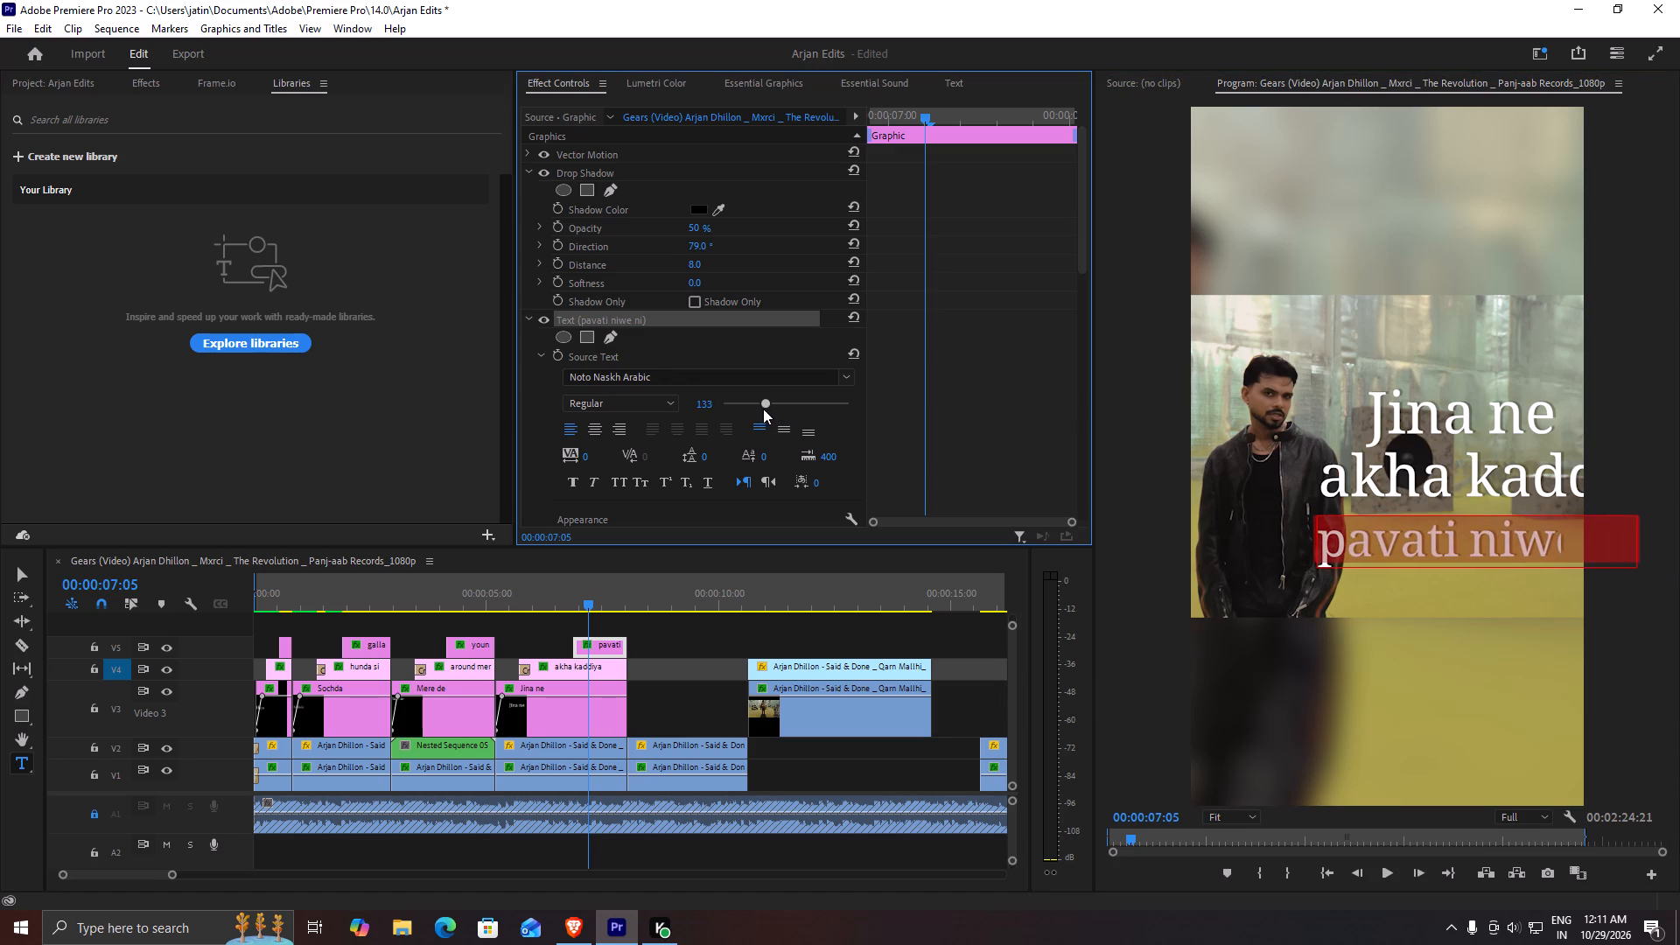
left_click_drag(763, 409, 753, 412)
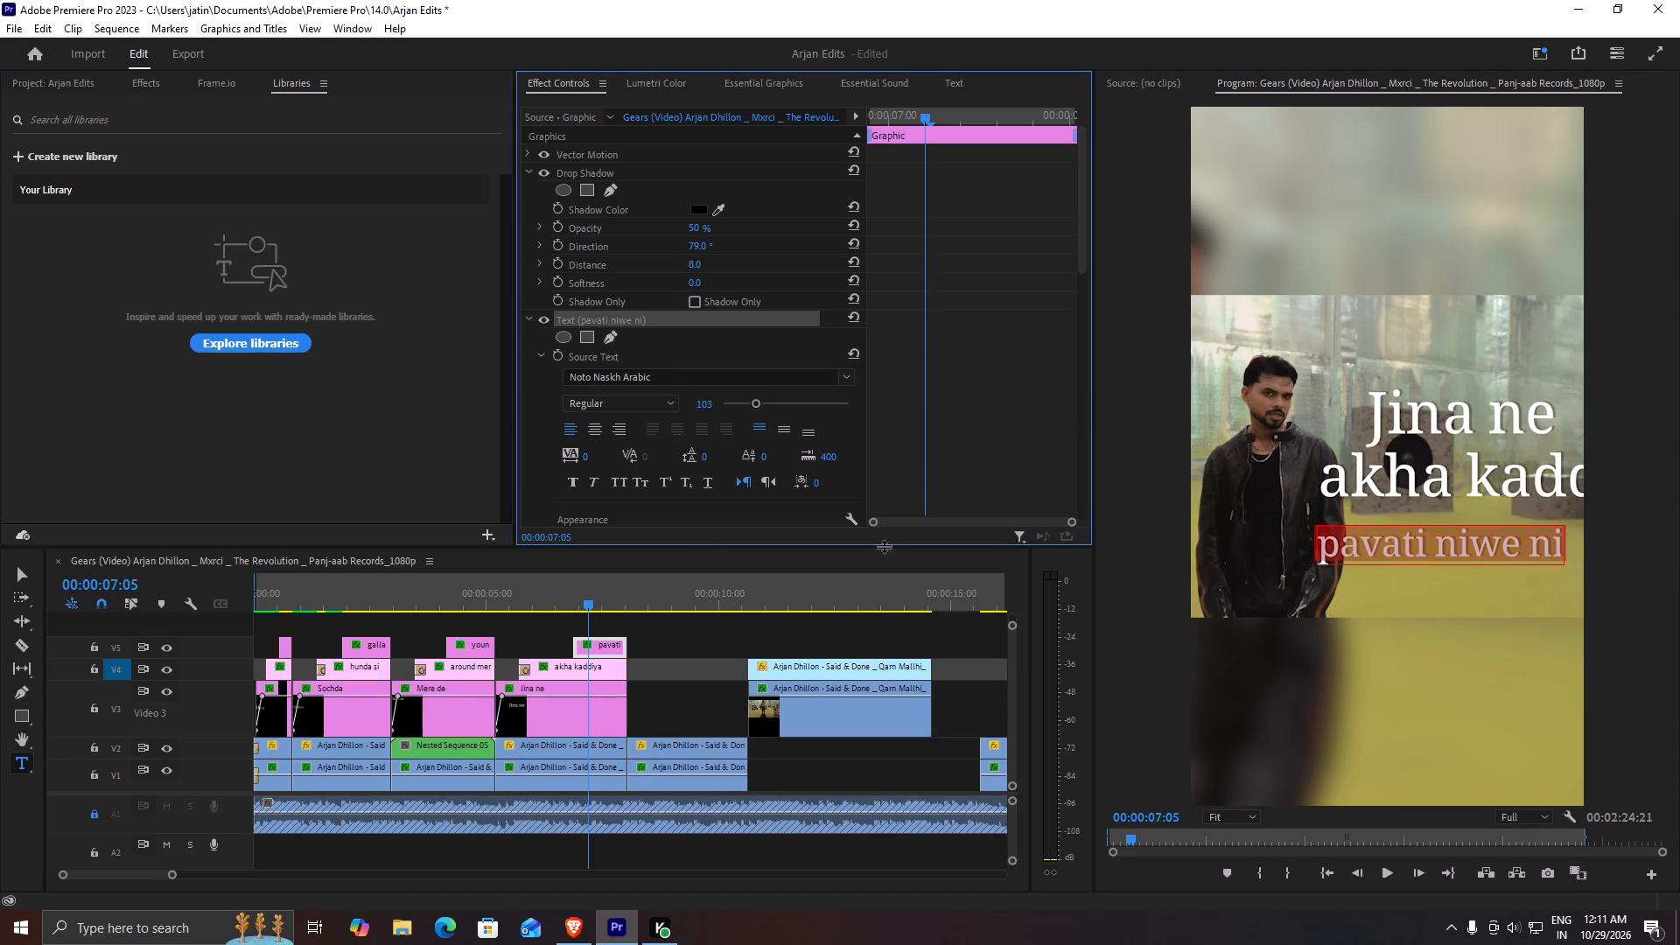
Reduce the font size of the "akha kaddiya" title on V4 to 106 so the whole line fits the frame.
left_click(570, 665)
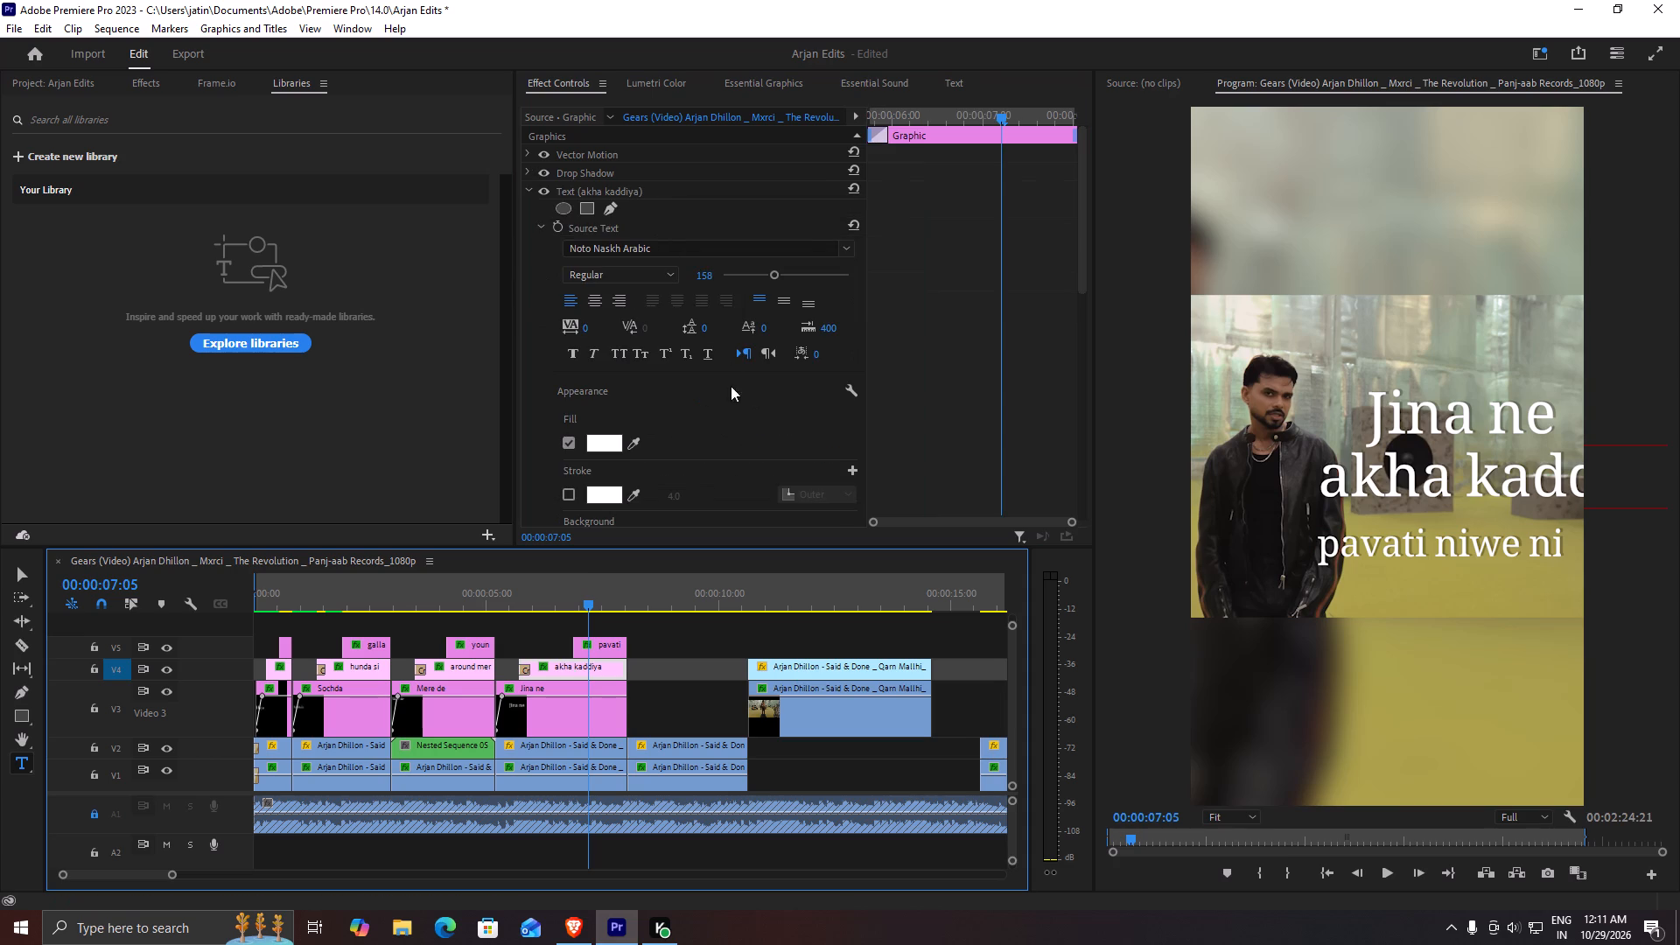
left_click_drag(767, 276, 758, 280)
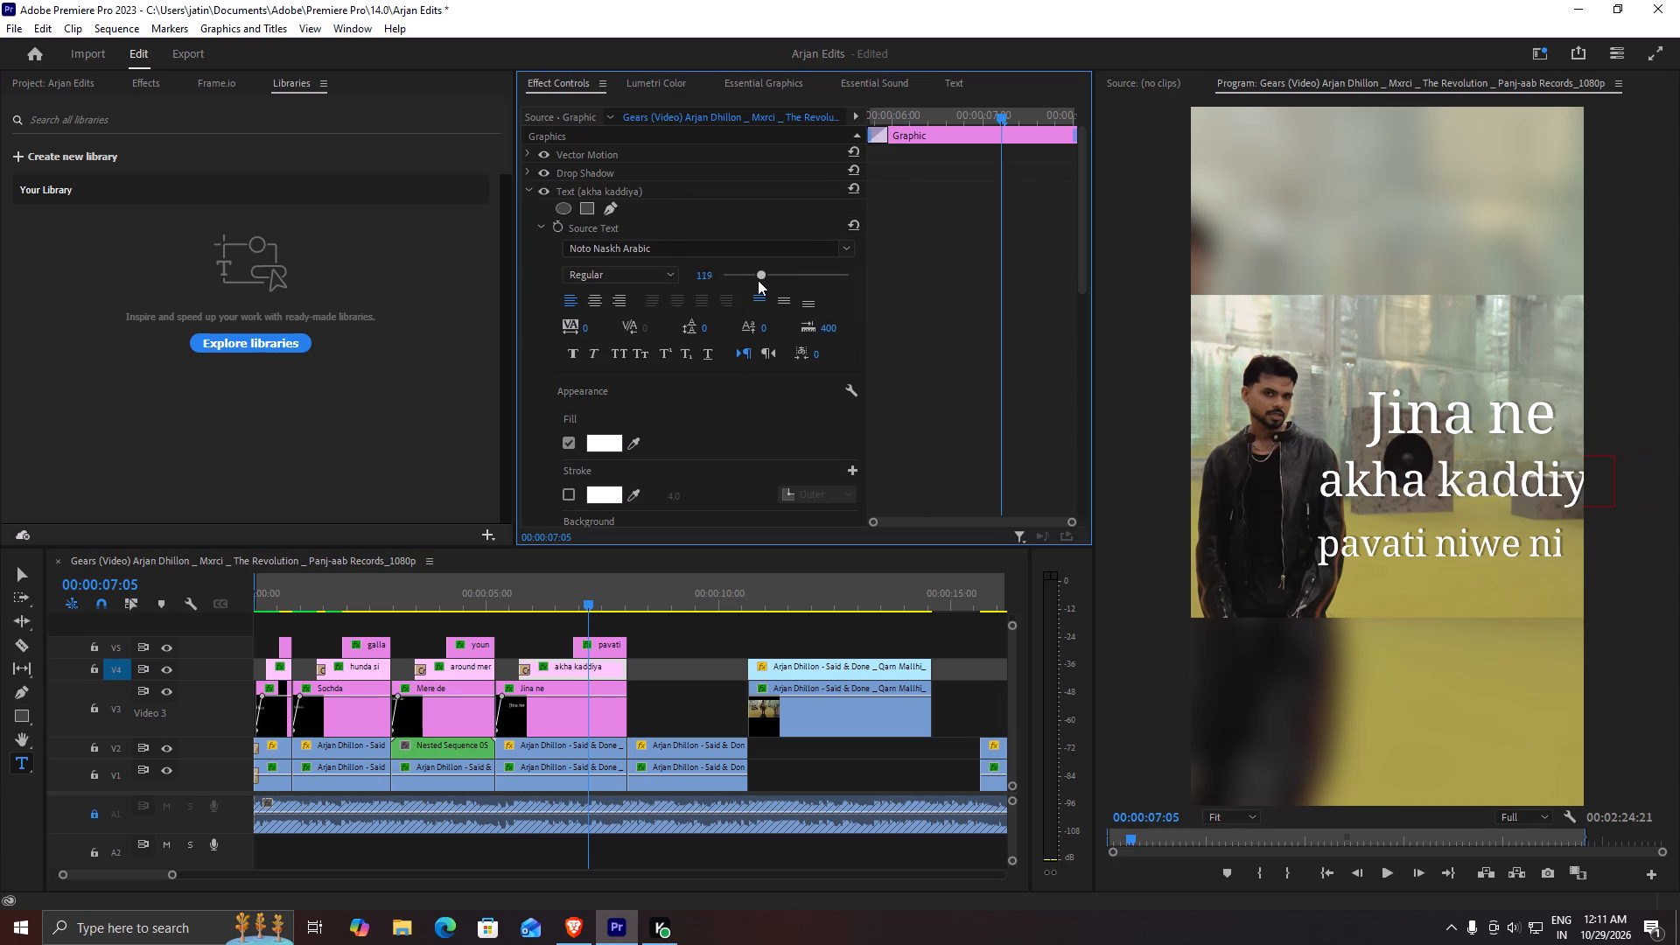
left_click_drag(758, 280, 754, 280)
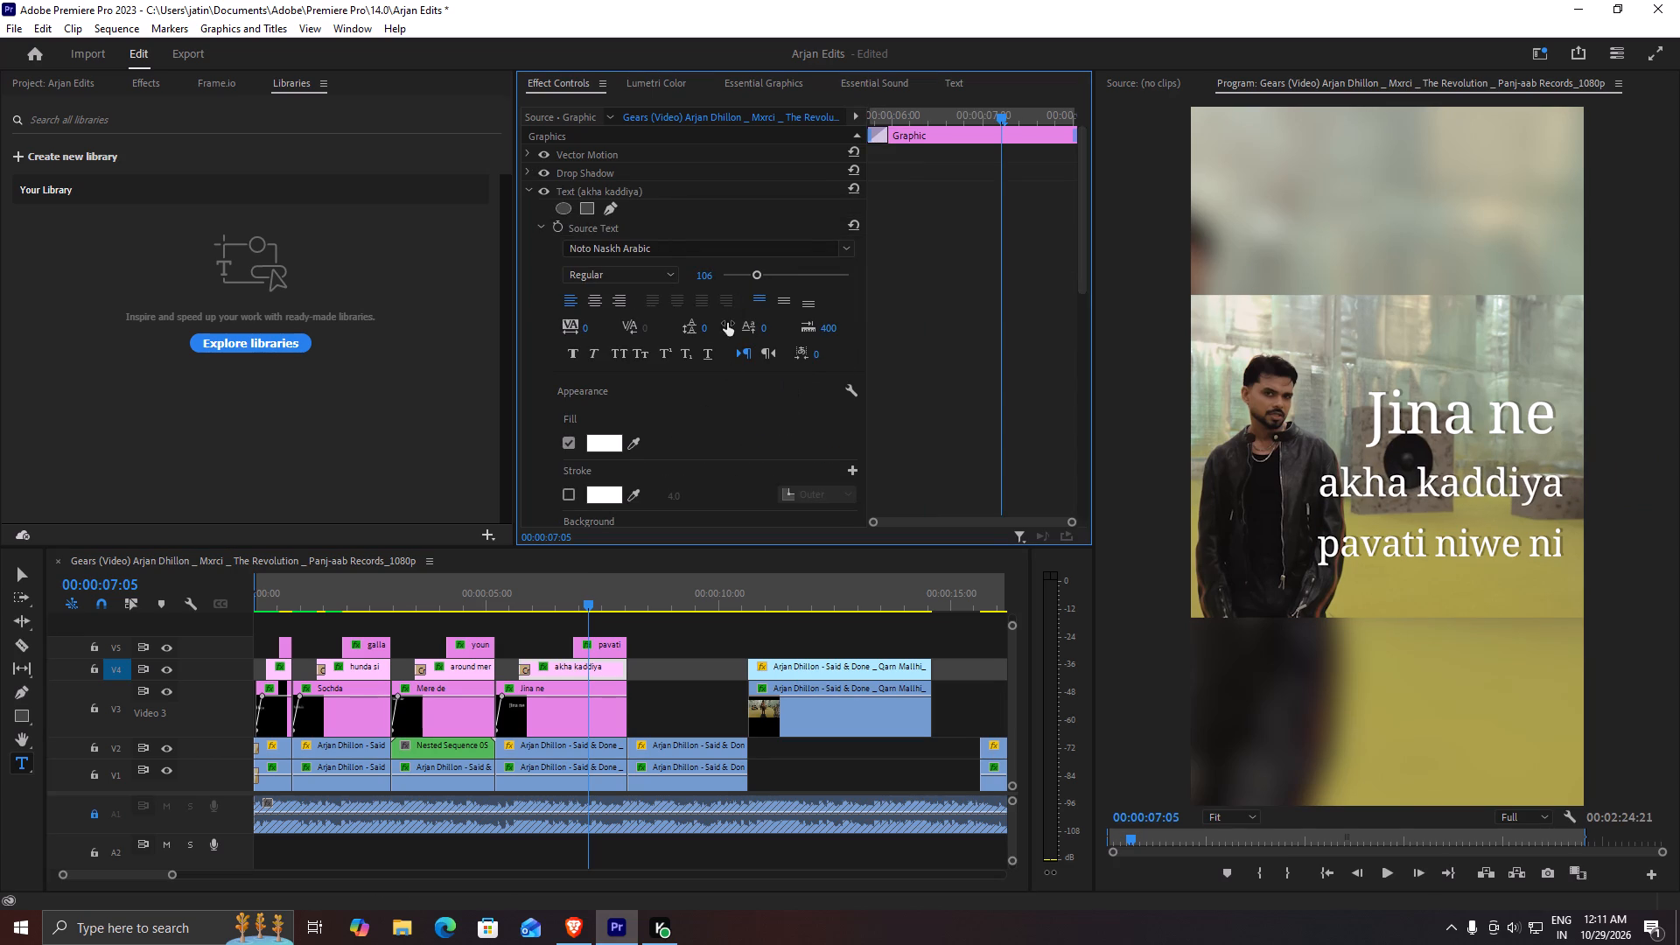
double_click(1331, 496)
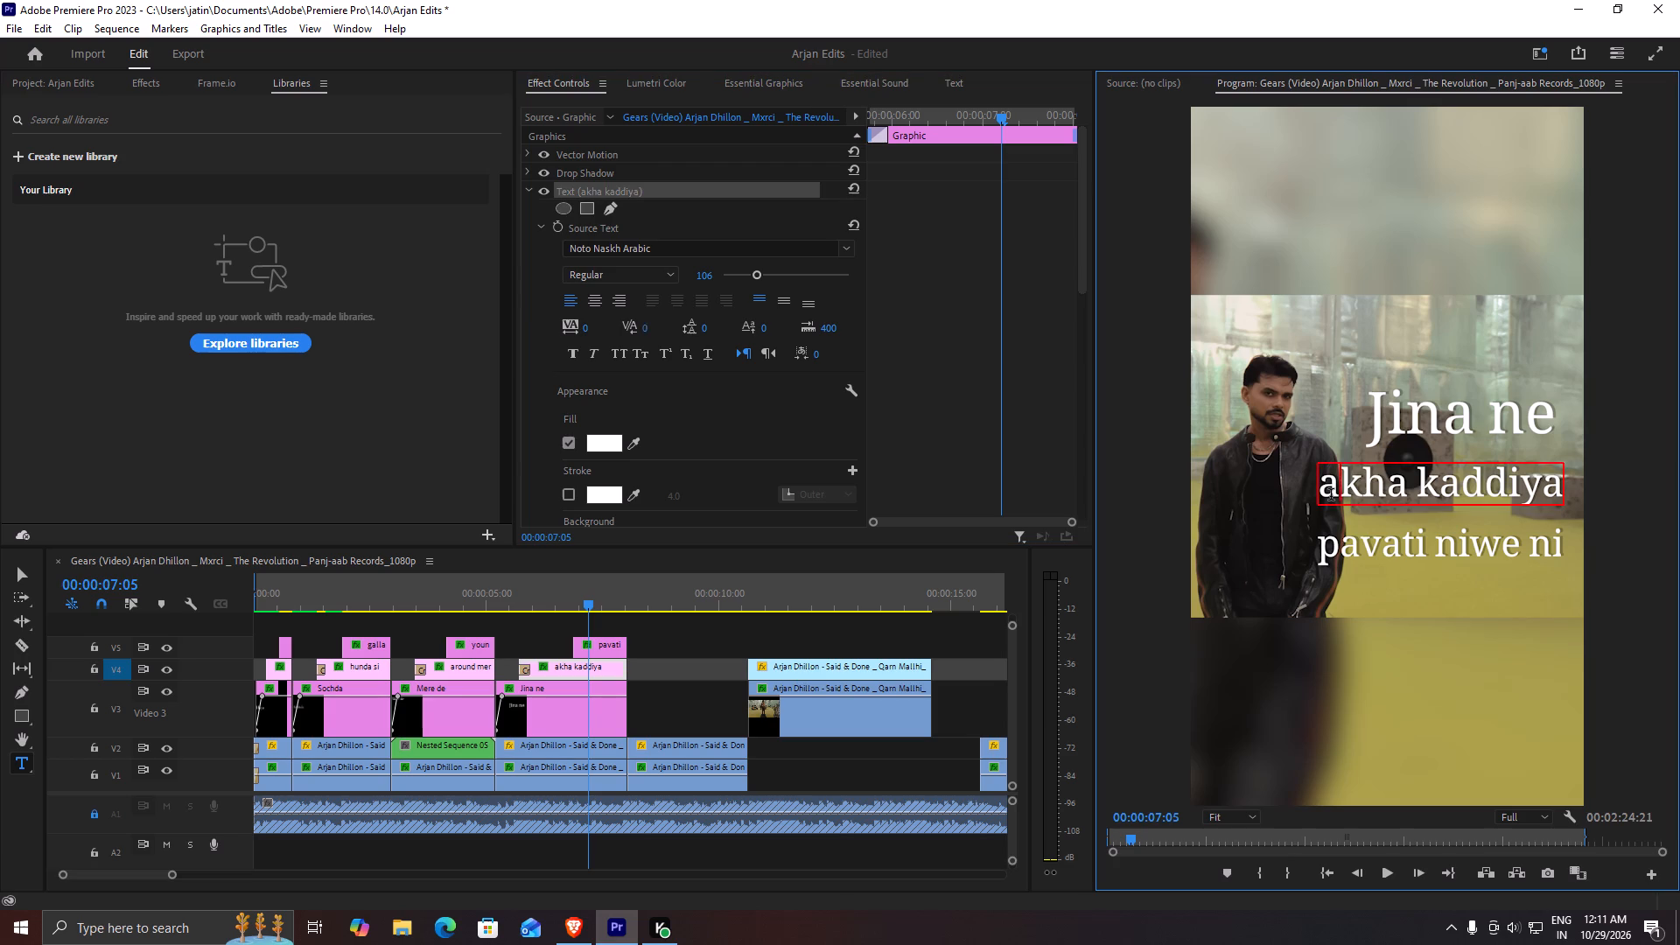
left_click(1382, 556)
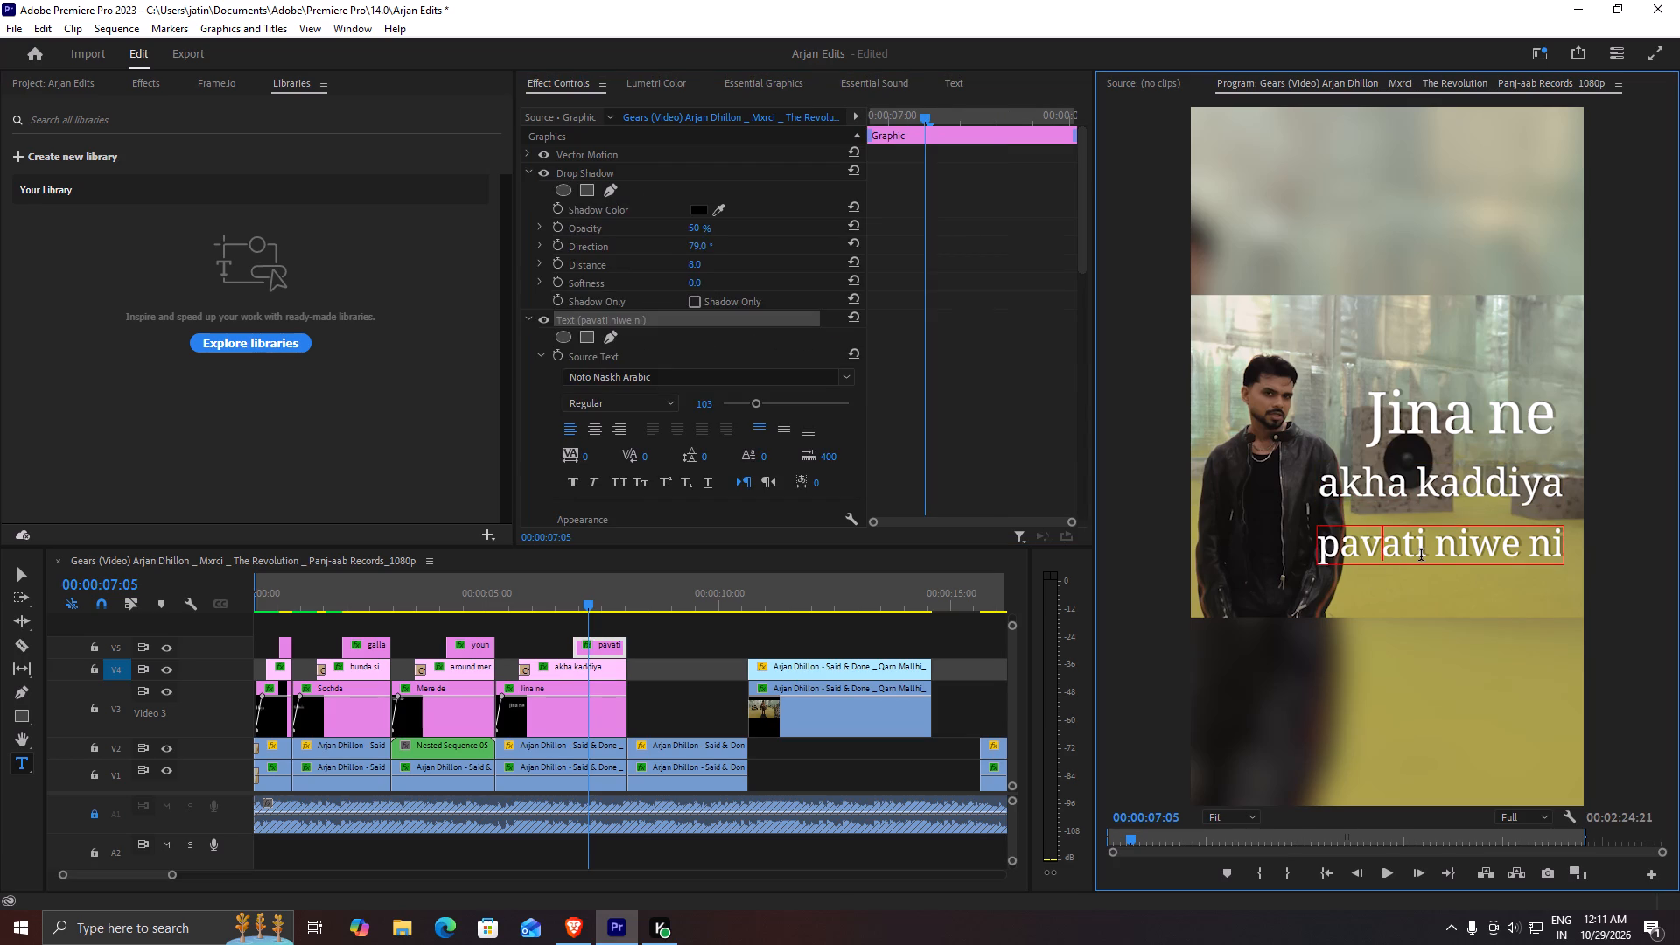
Play back the "Mere de" and "Jina ne" sections several times to check how the resized titles look and are timed.
left_click_drag(618, 599, 606, 599)
left_click_drag(606, 599, 452, 596)
key("space")
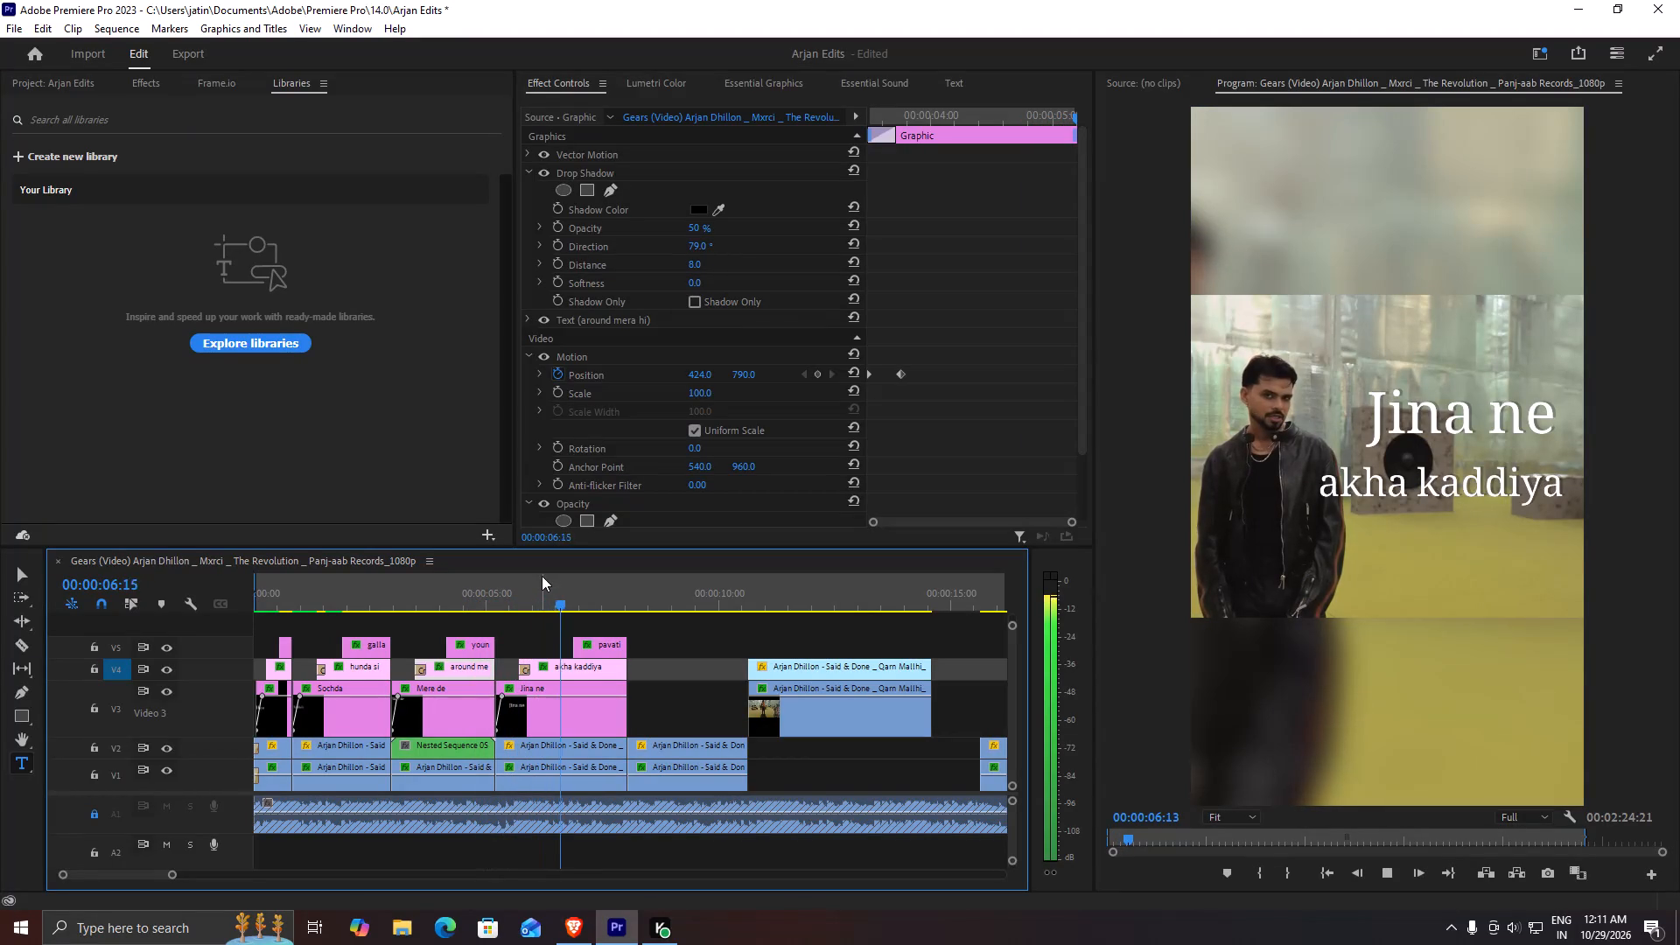
key("space")
left_click_drag(592, 598, 442, 609)
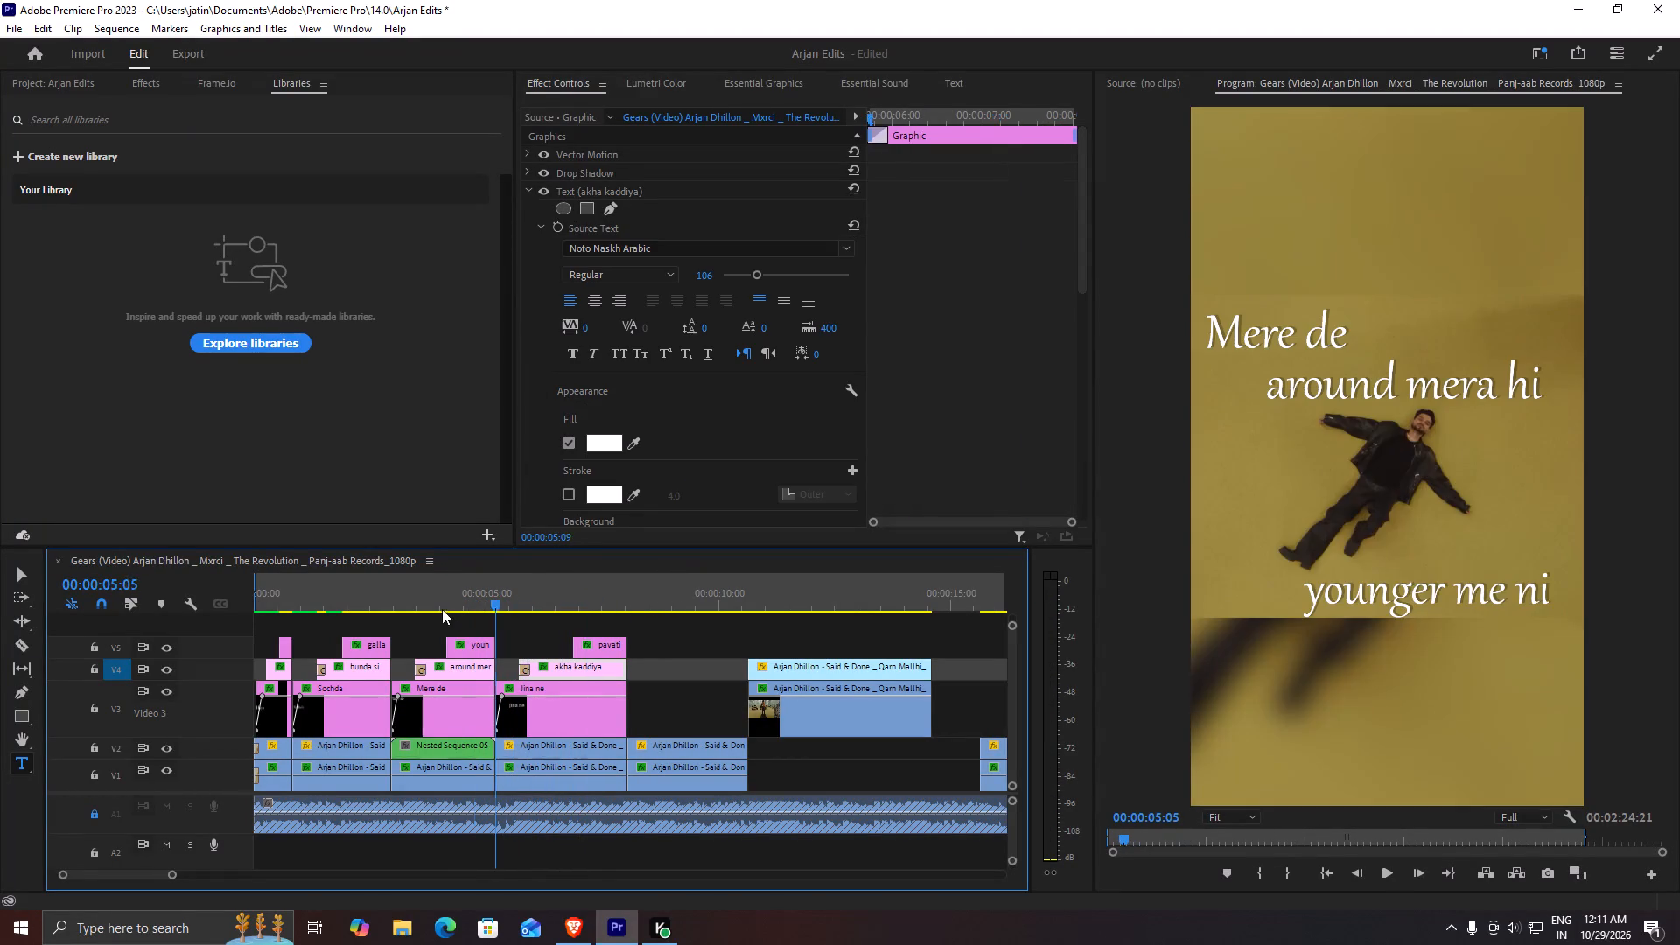
left_click_drag(442, 609, 433, 610)
key("space")
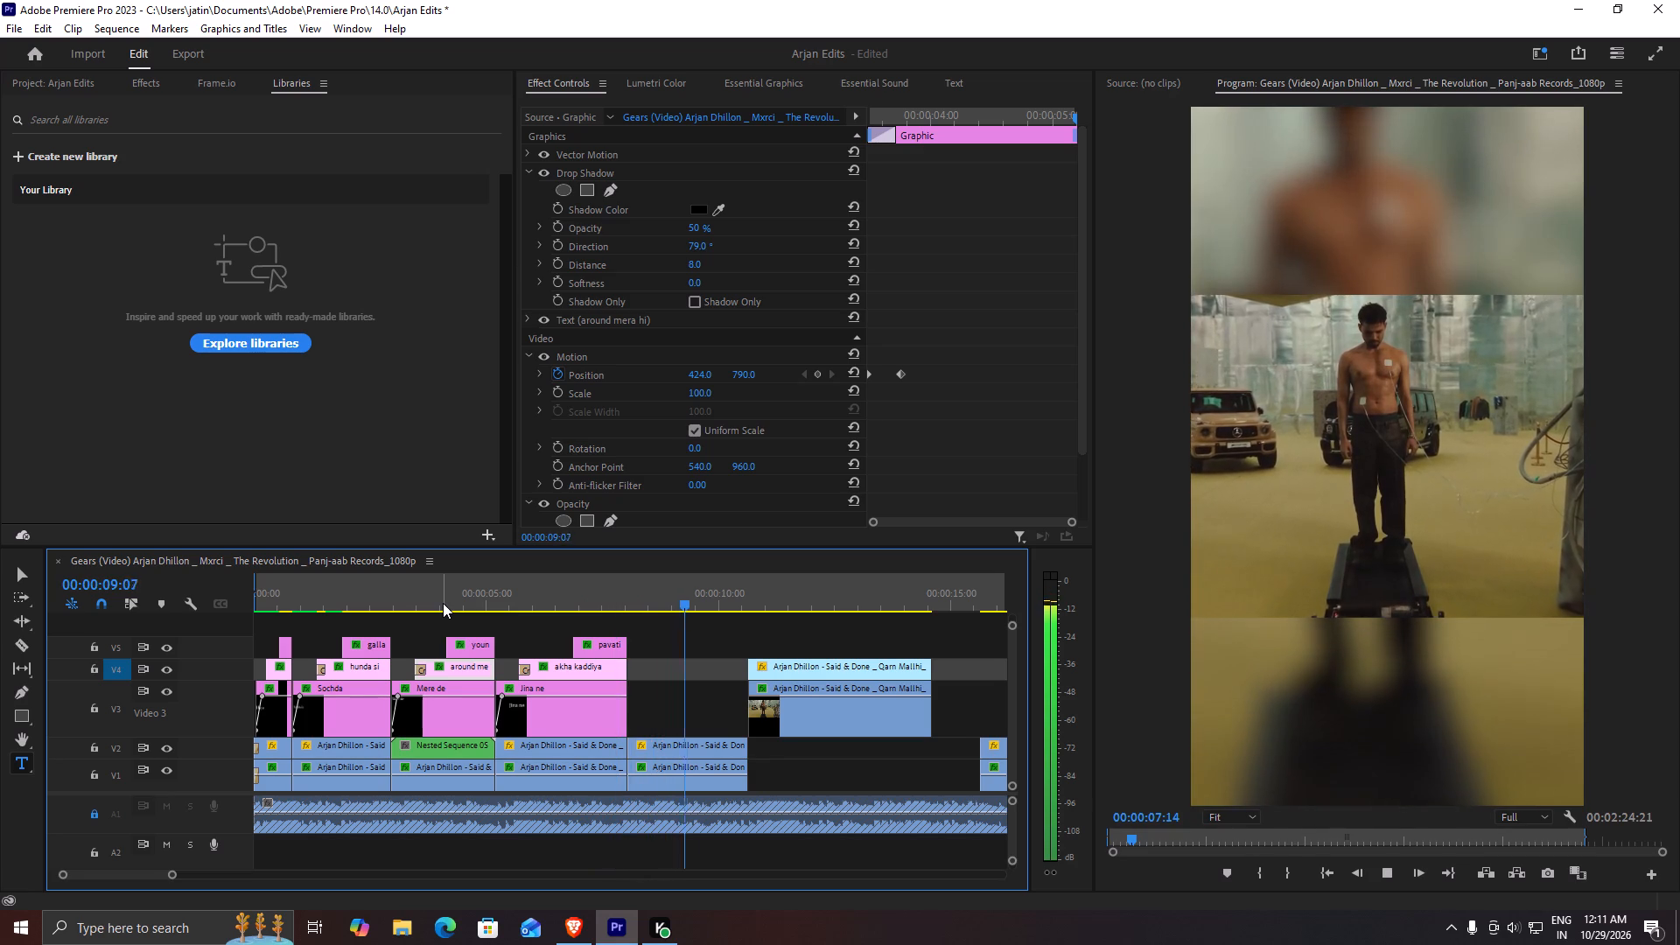
key("space")
left_click_drag(579, 603, 397, 608)
key("space")
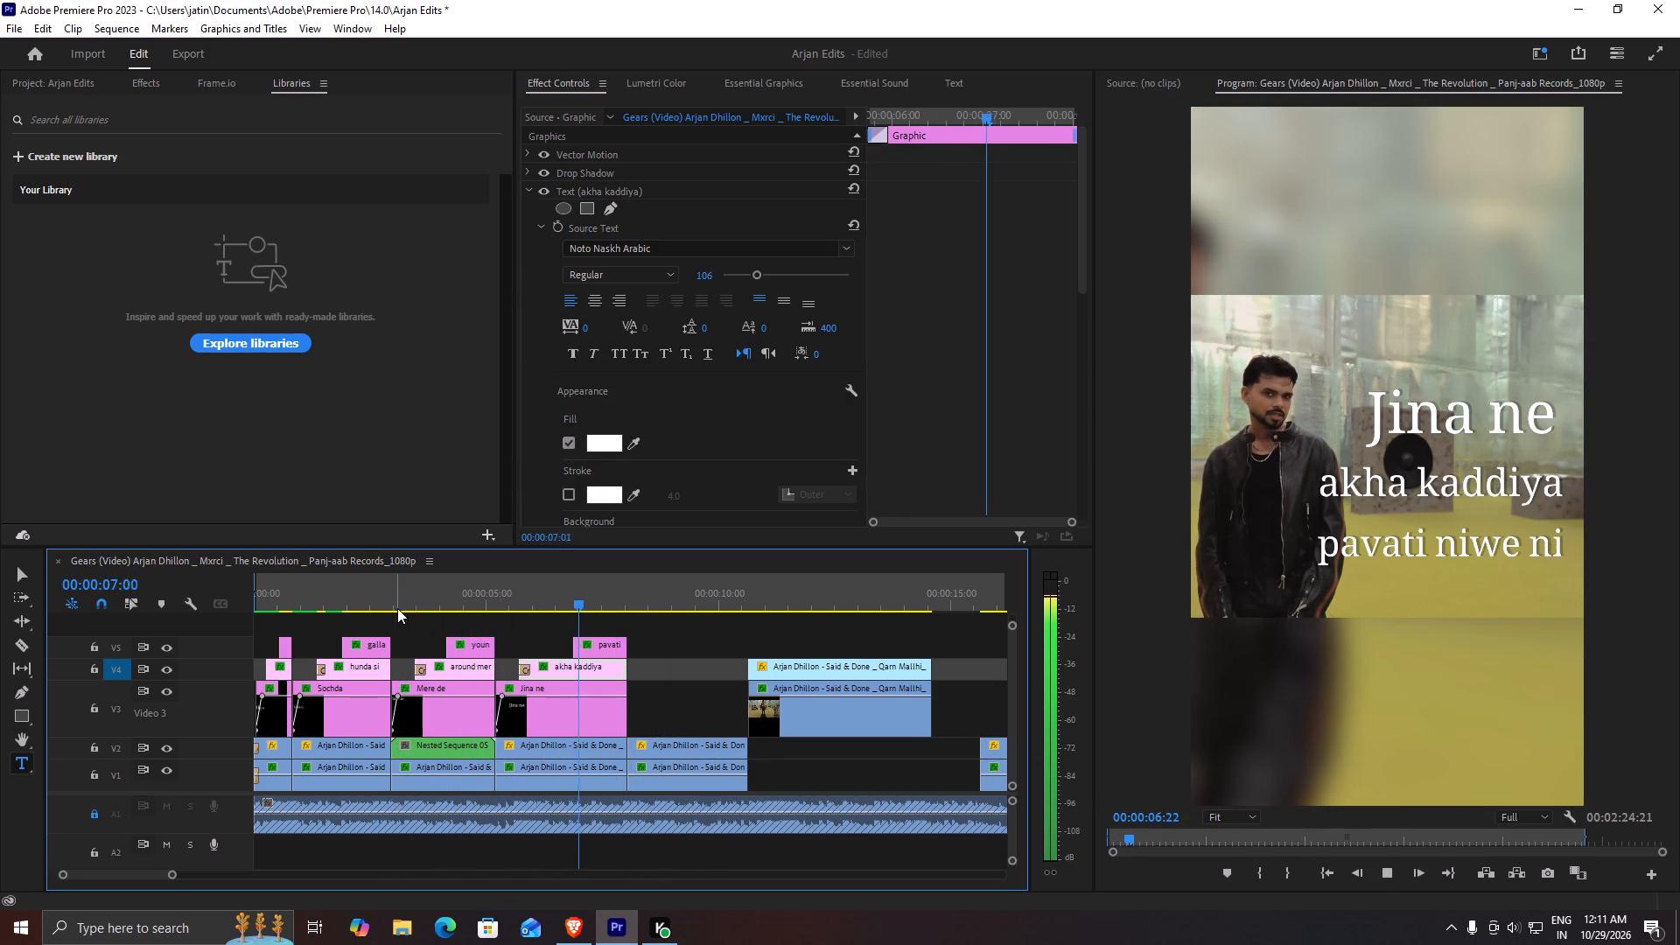
key("space")
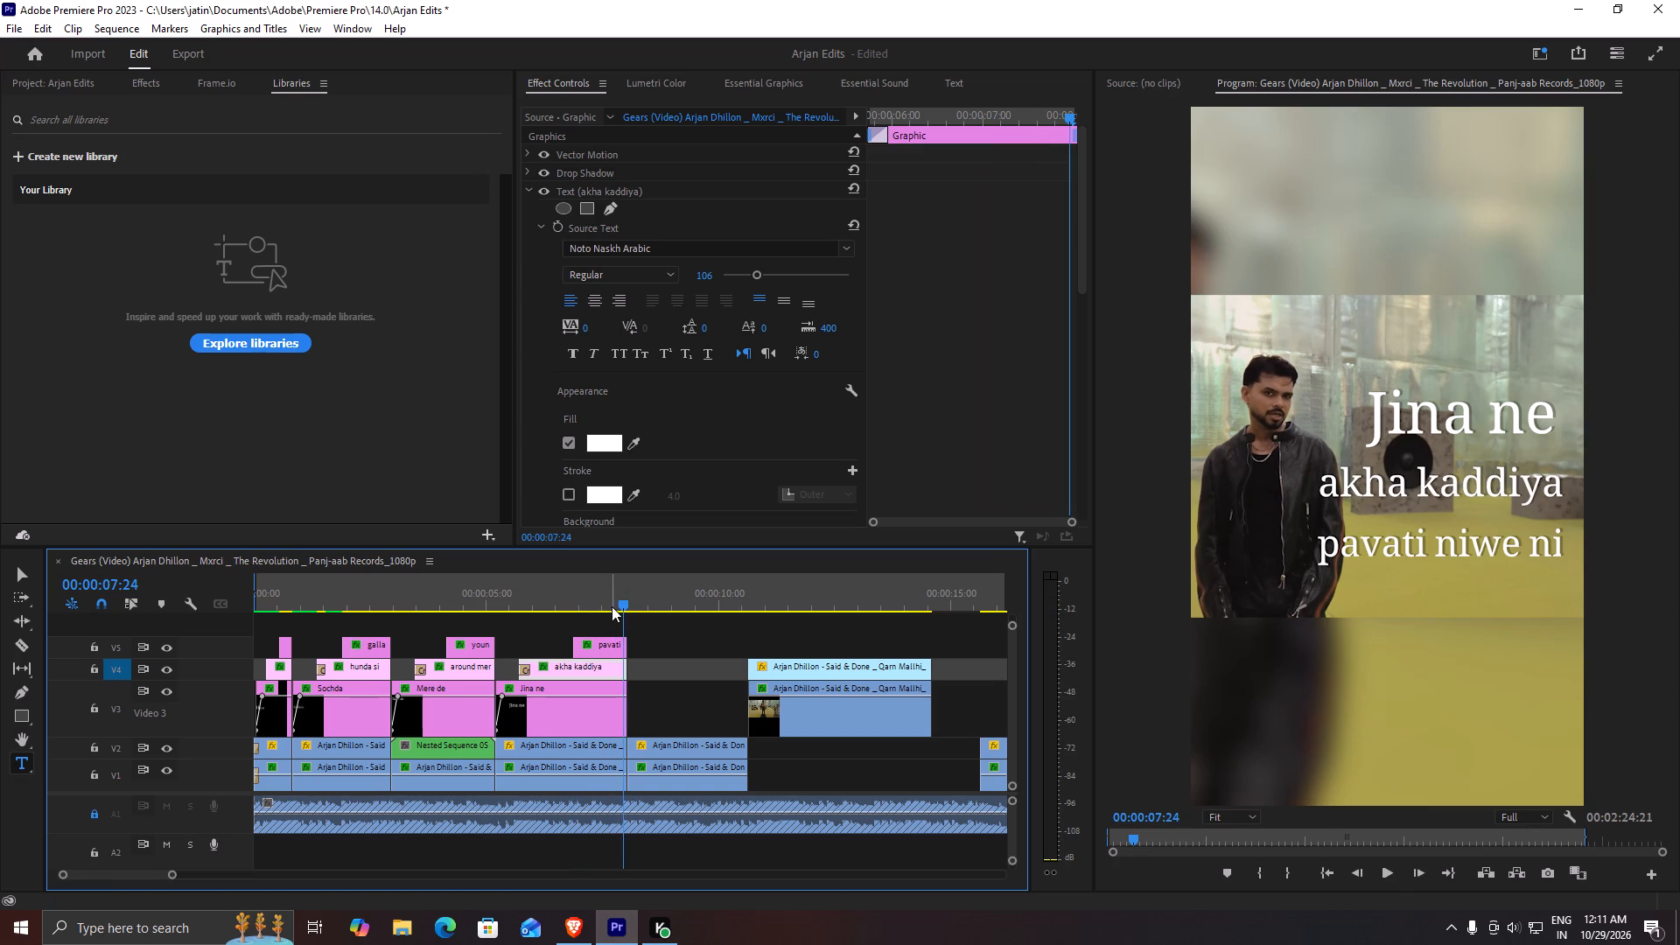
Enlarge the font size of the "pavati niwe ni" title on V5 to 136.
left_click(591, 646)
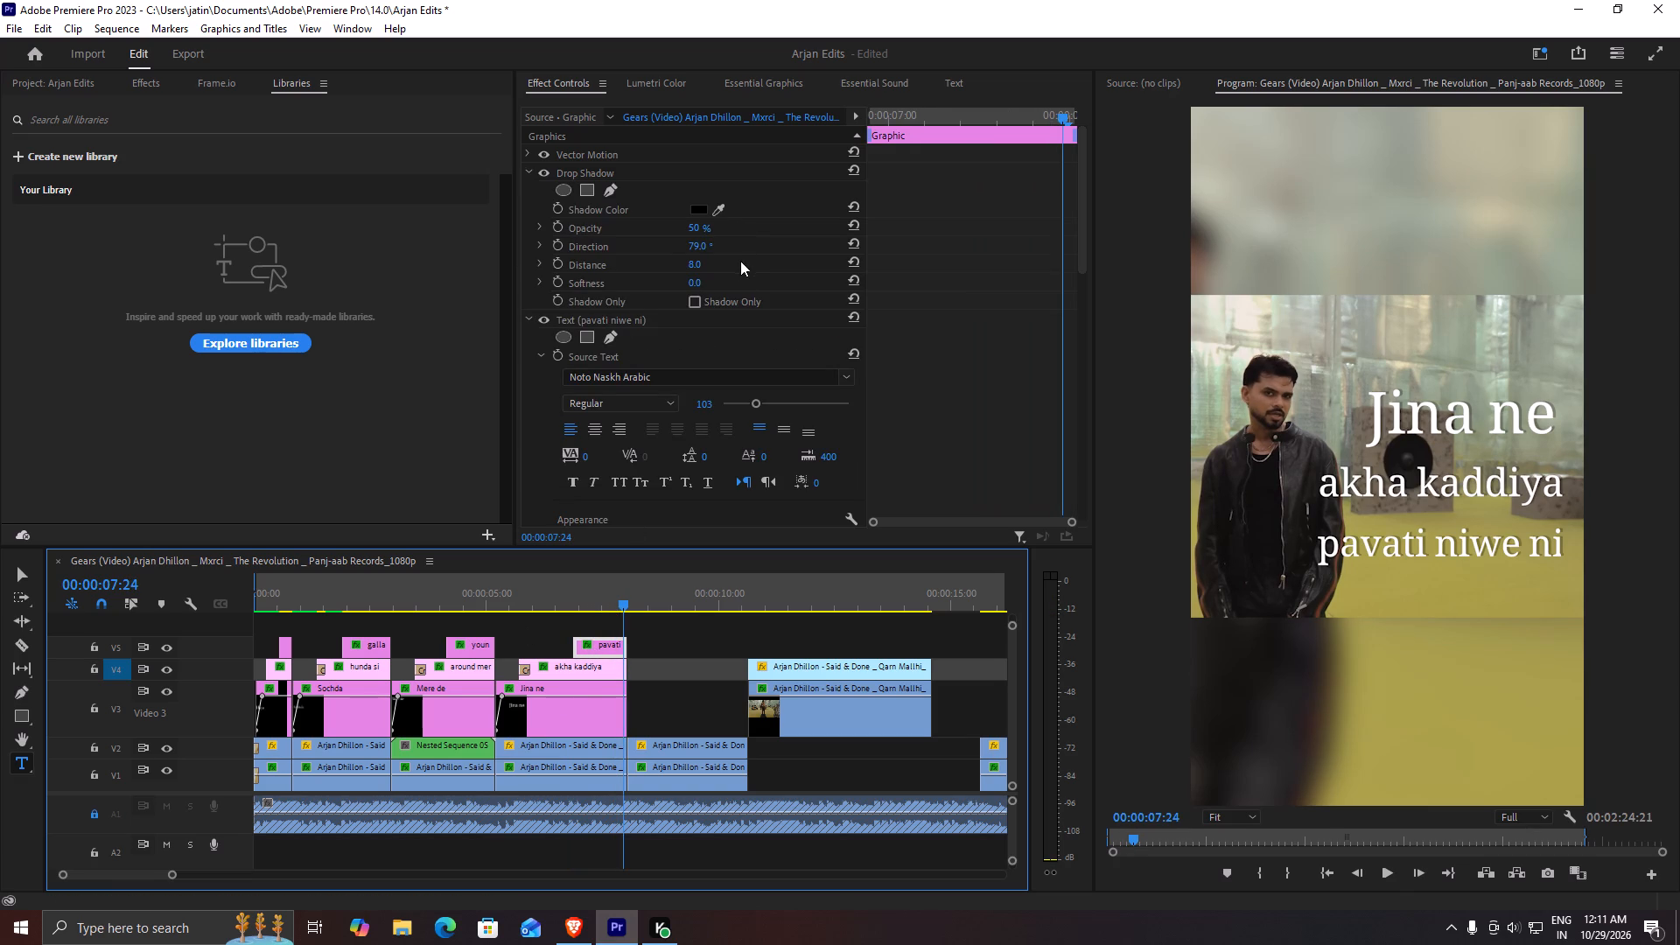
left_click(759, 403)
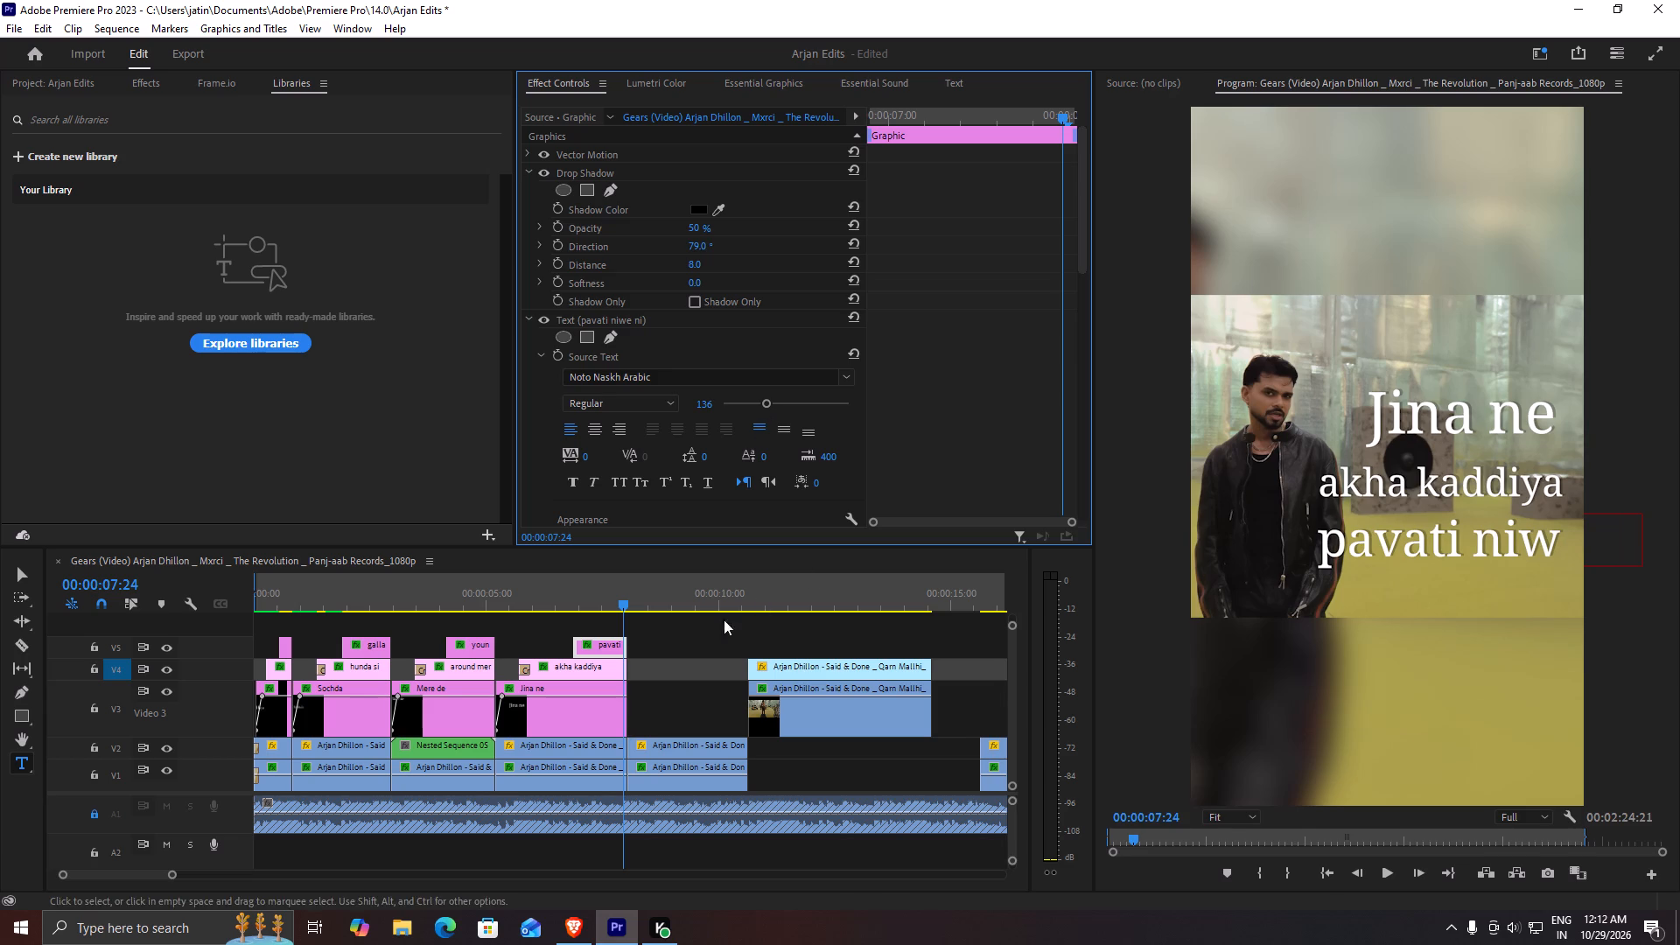
Shift the "pavati niwe ni" title horizontally to a Position X of 326.
left_click(531, 318)
left_click_drag(703, 379, 676, 378)
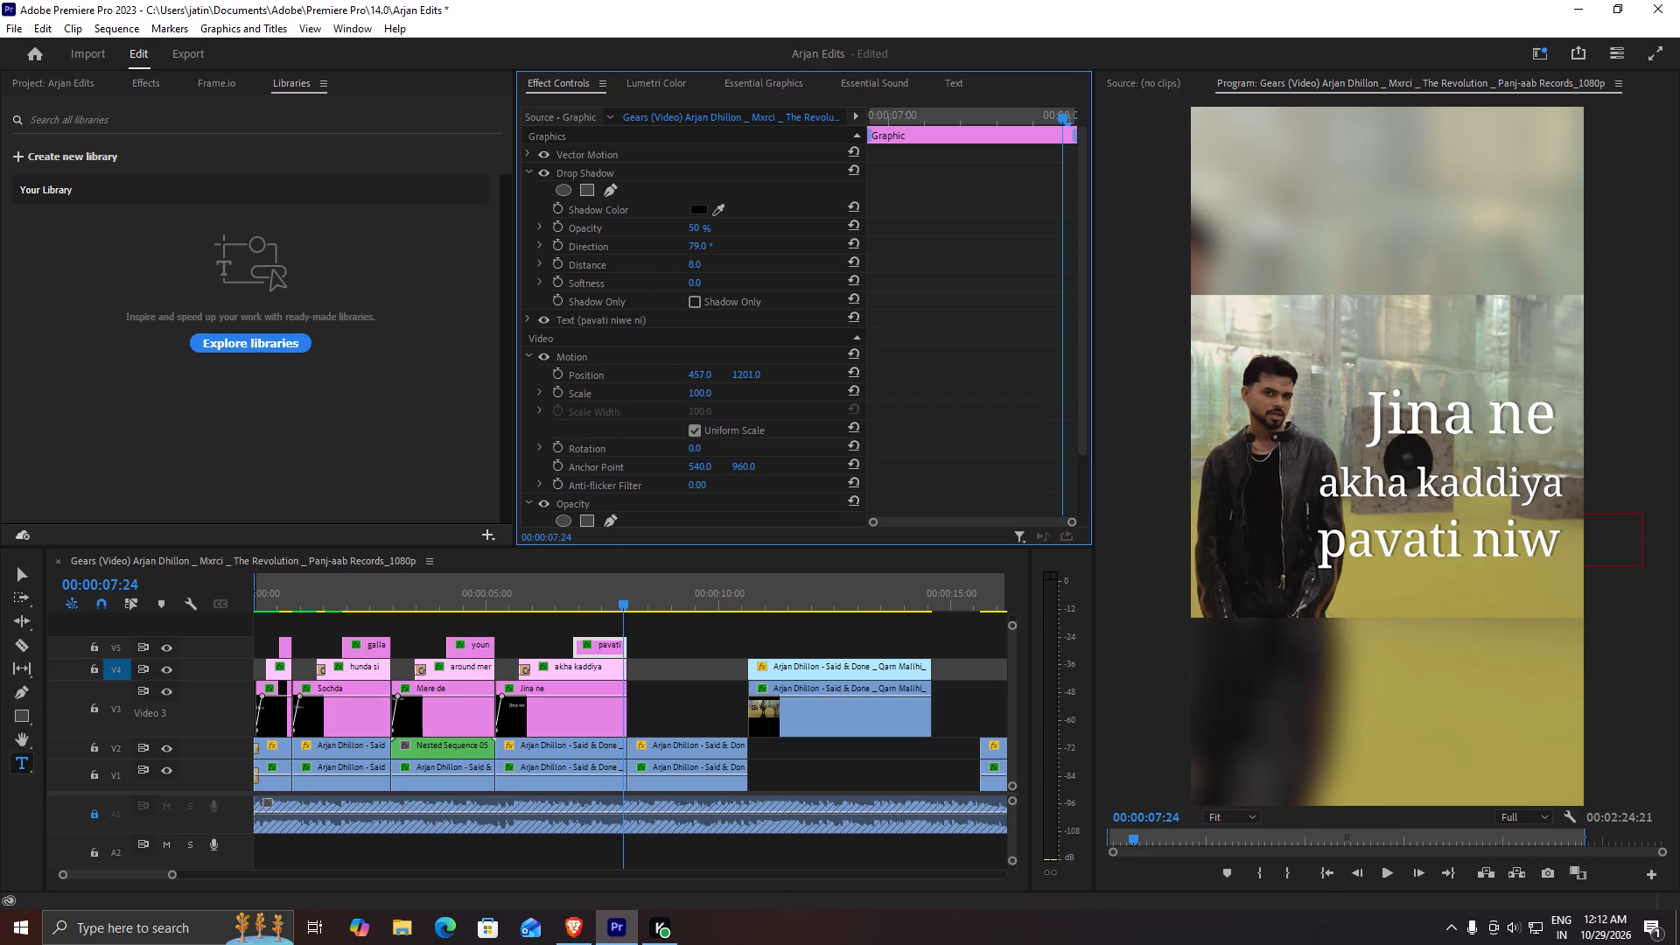
left_click_drag(676, 378, 568, 377)
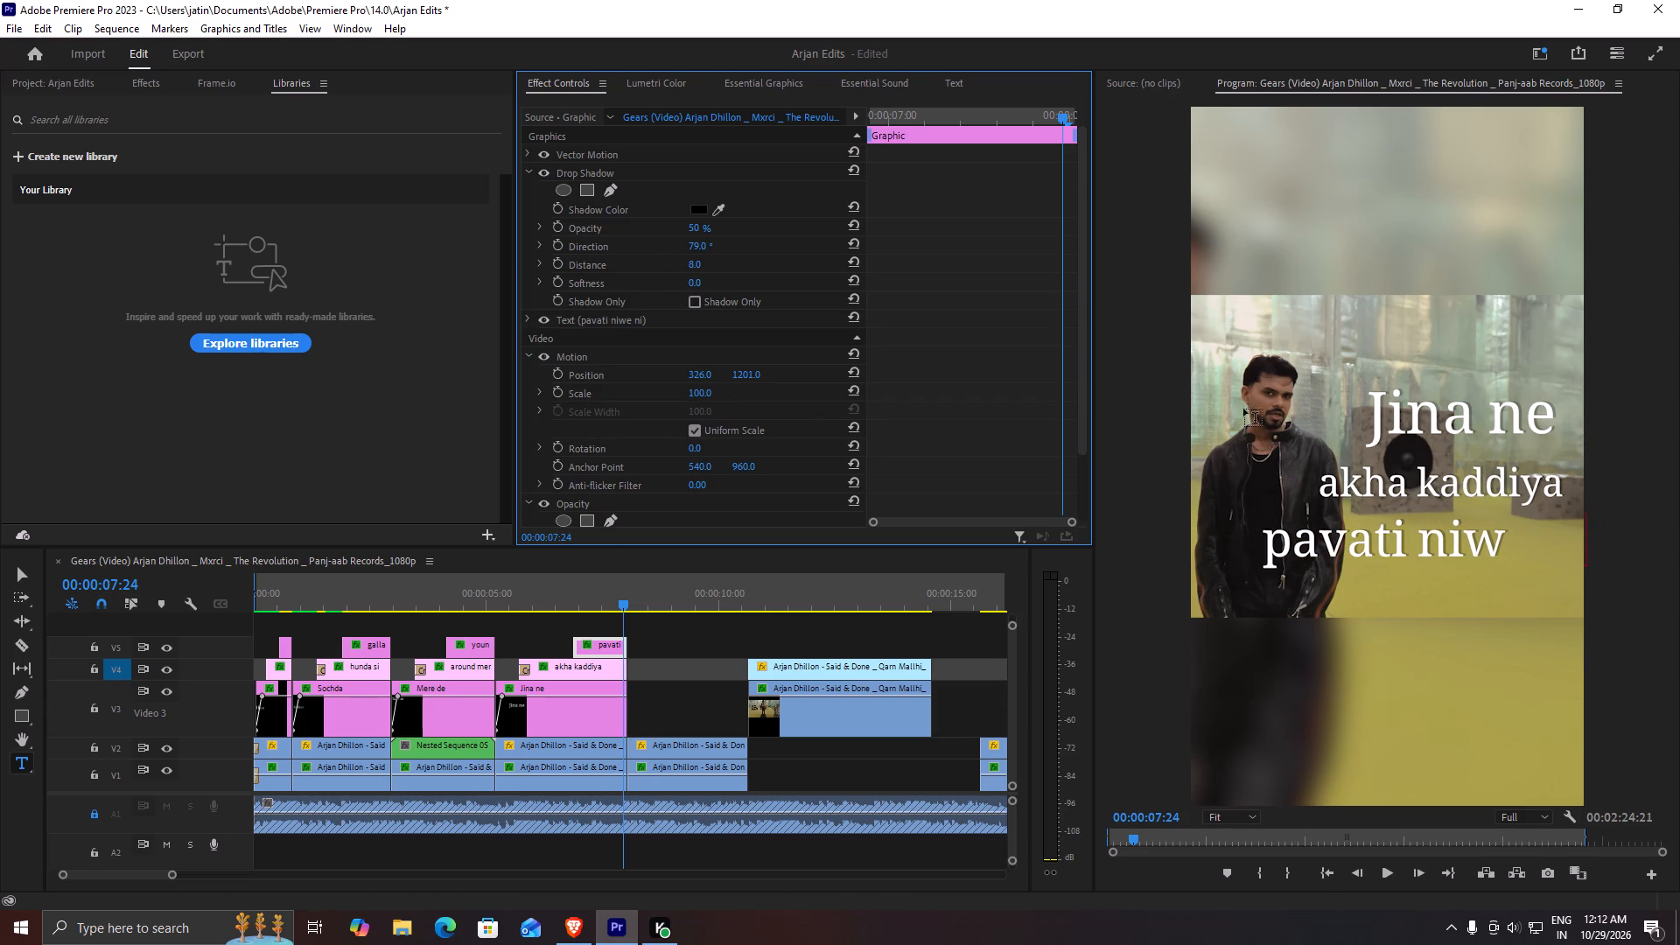
left_click(1398, 551)
double_click(1398, 551)
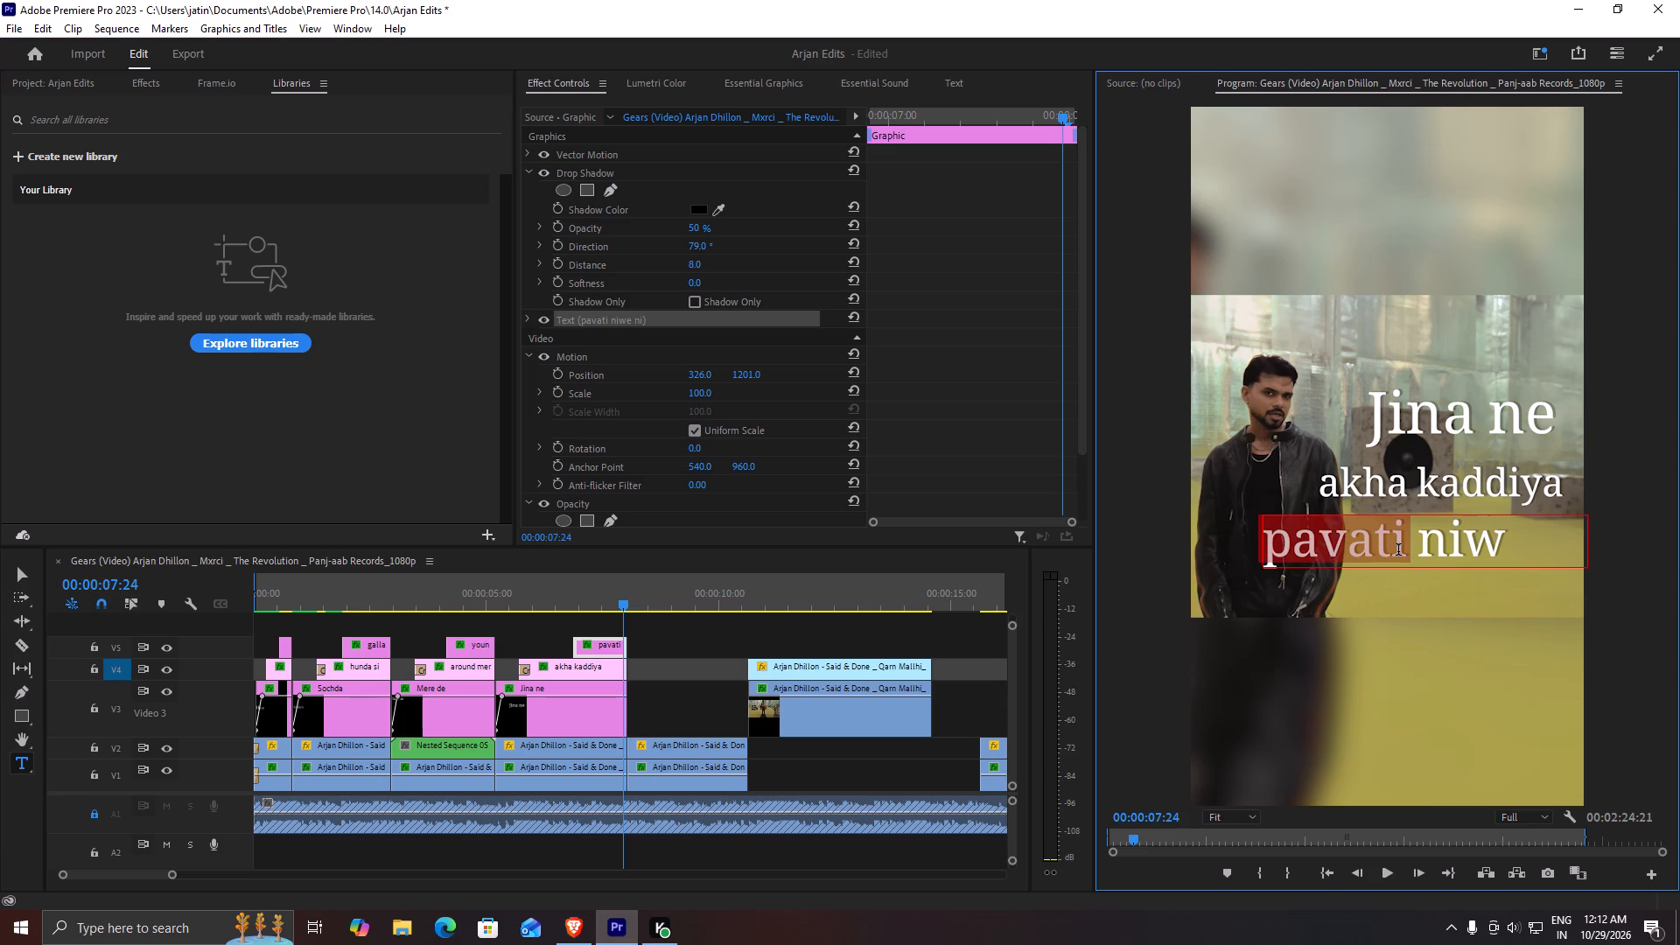
double_click(1398, 551)
left_click(1539, 532)
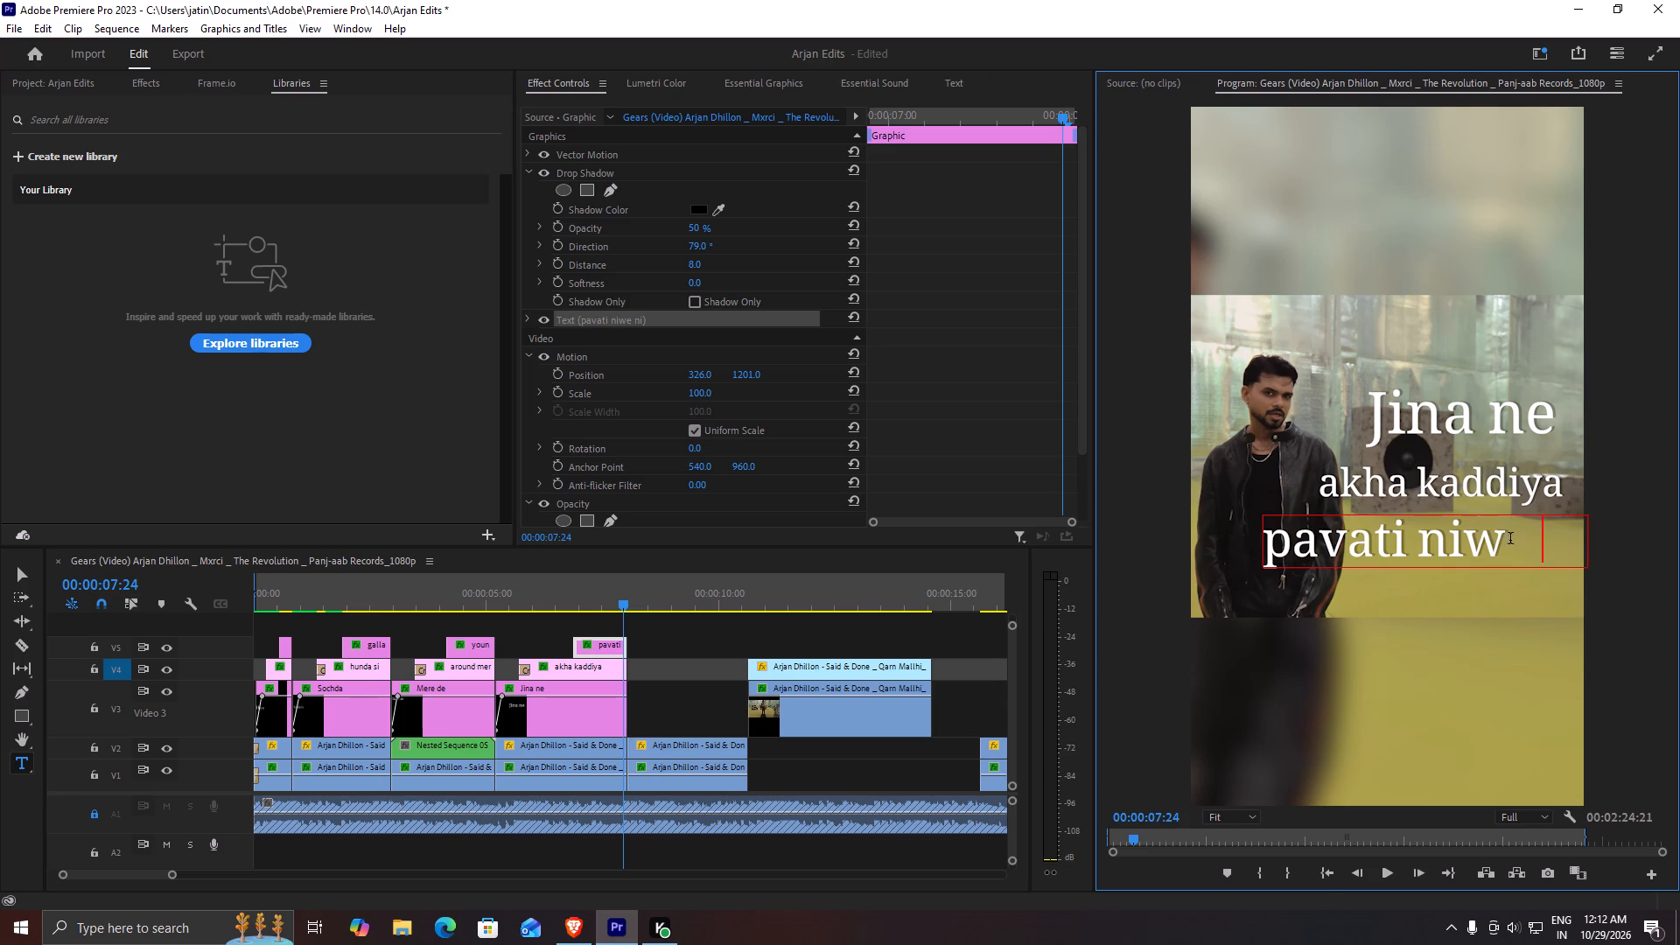
left_click_drag(1509, 539, 1632, 536)
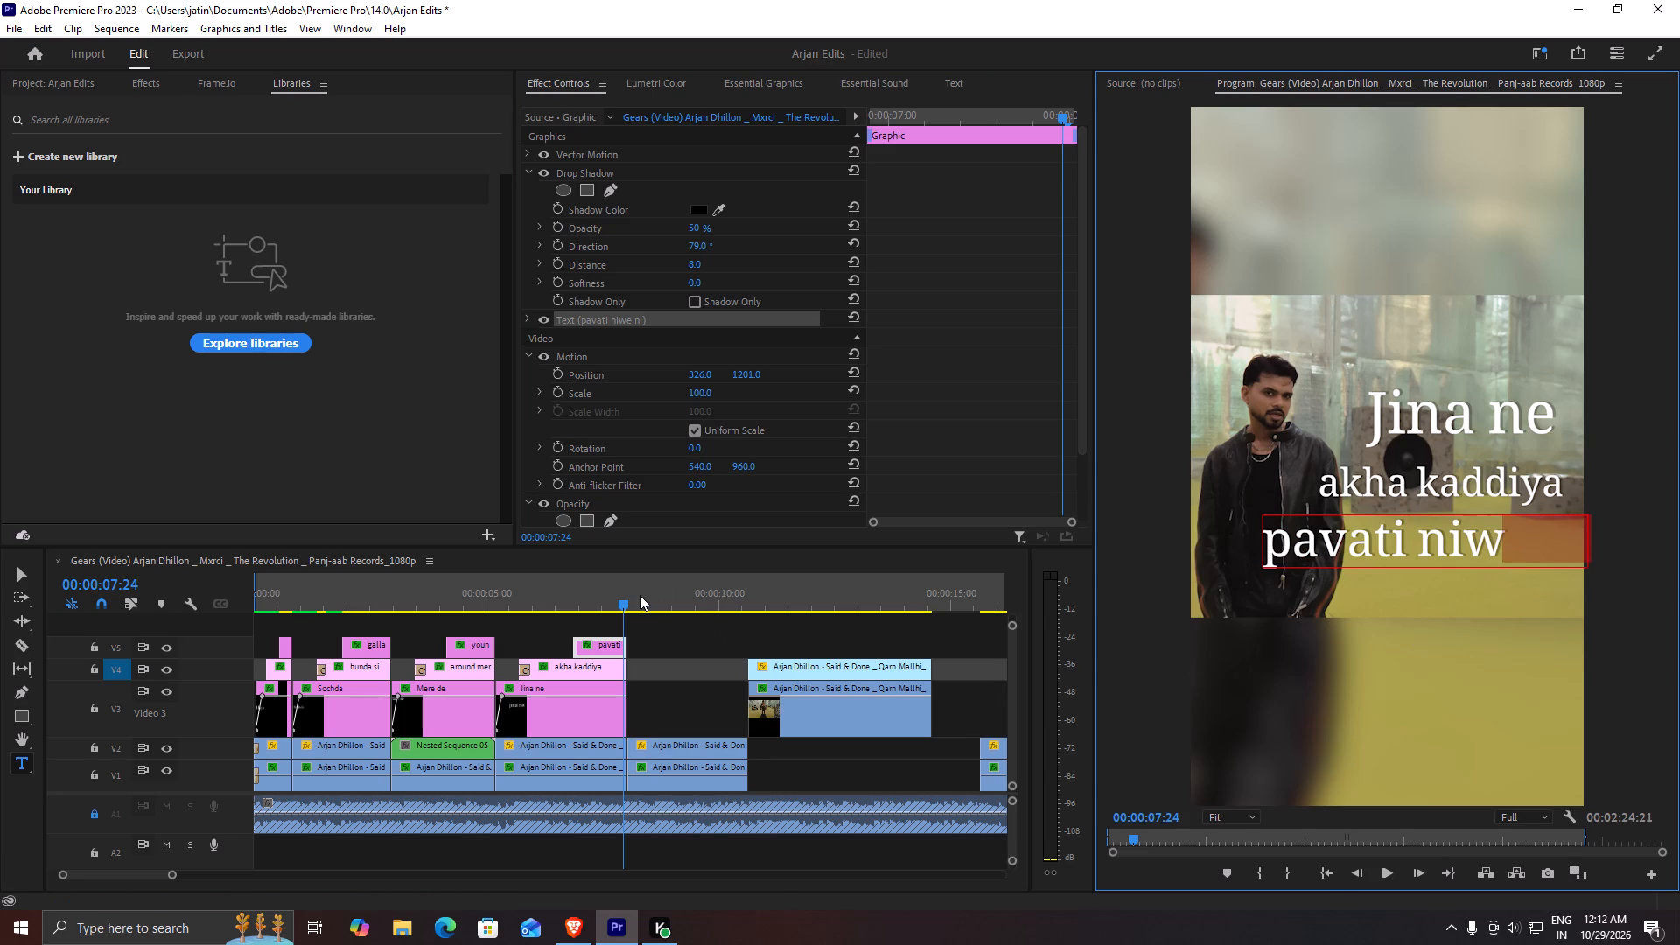
Reduce the font size of the "pavati niwe ni" title on V5 to 100 so its last word is no longer cut off.
left_click_drag(608, 601, 612, 597)
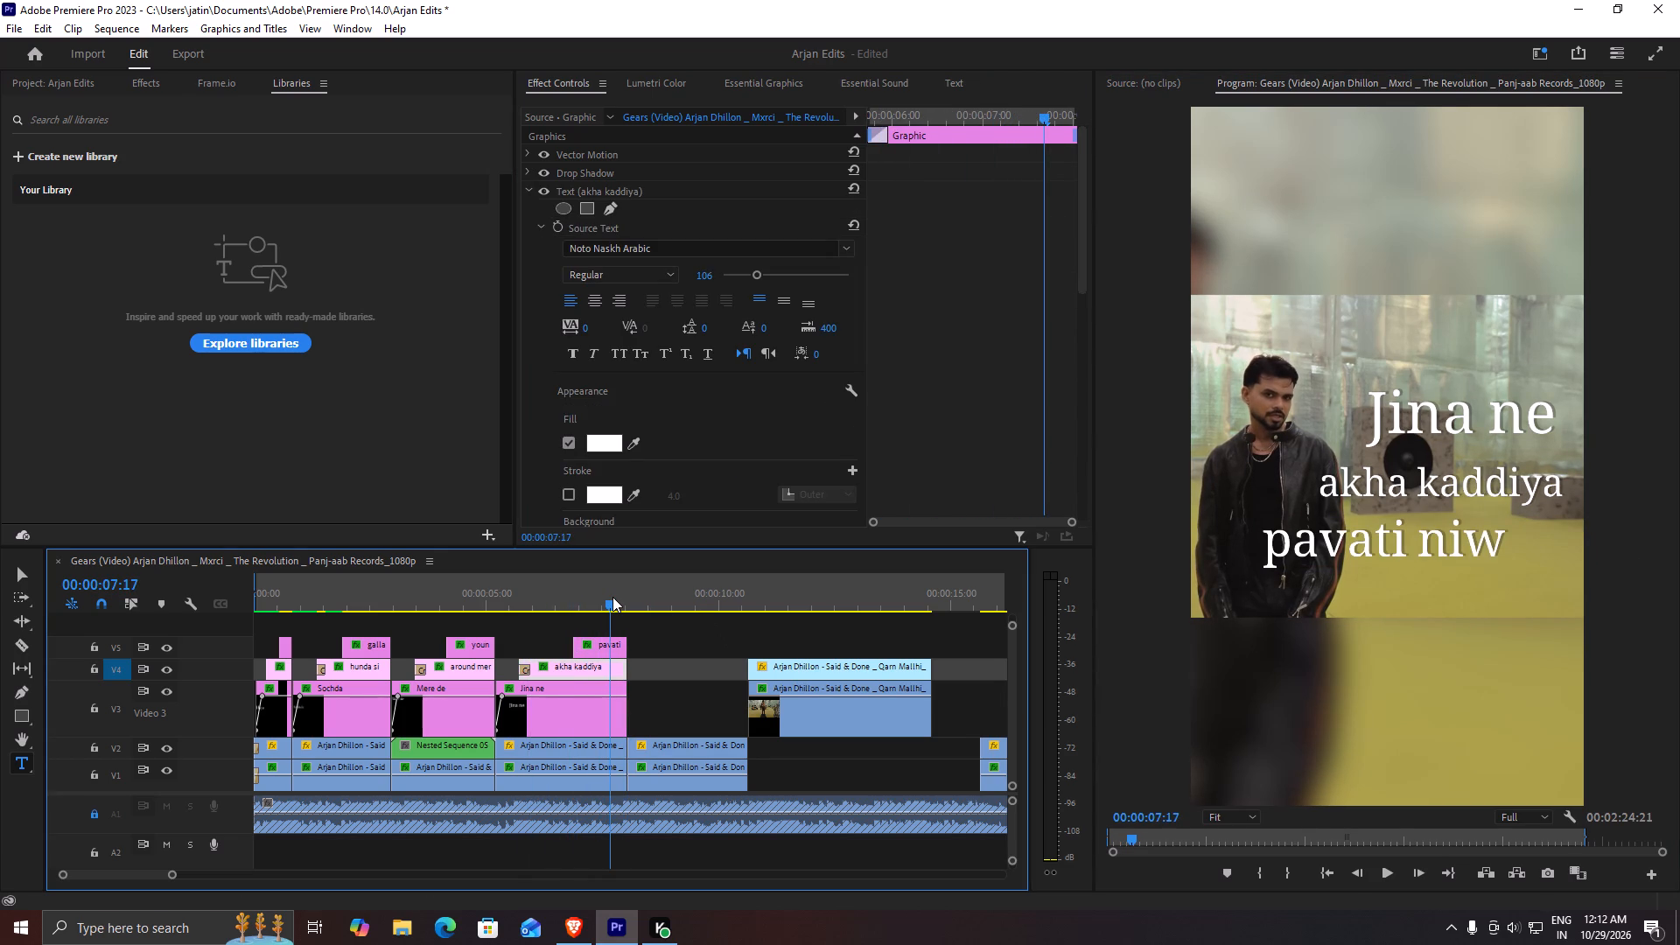
left_click_drag(612, 597, 598, 605)
left_click(603, 644)
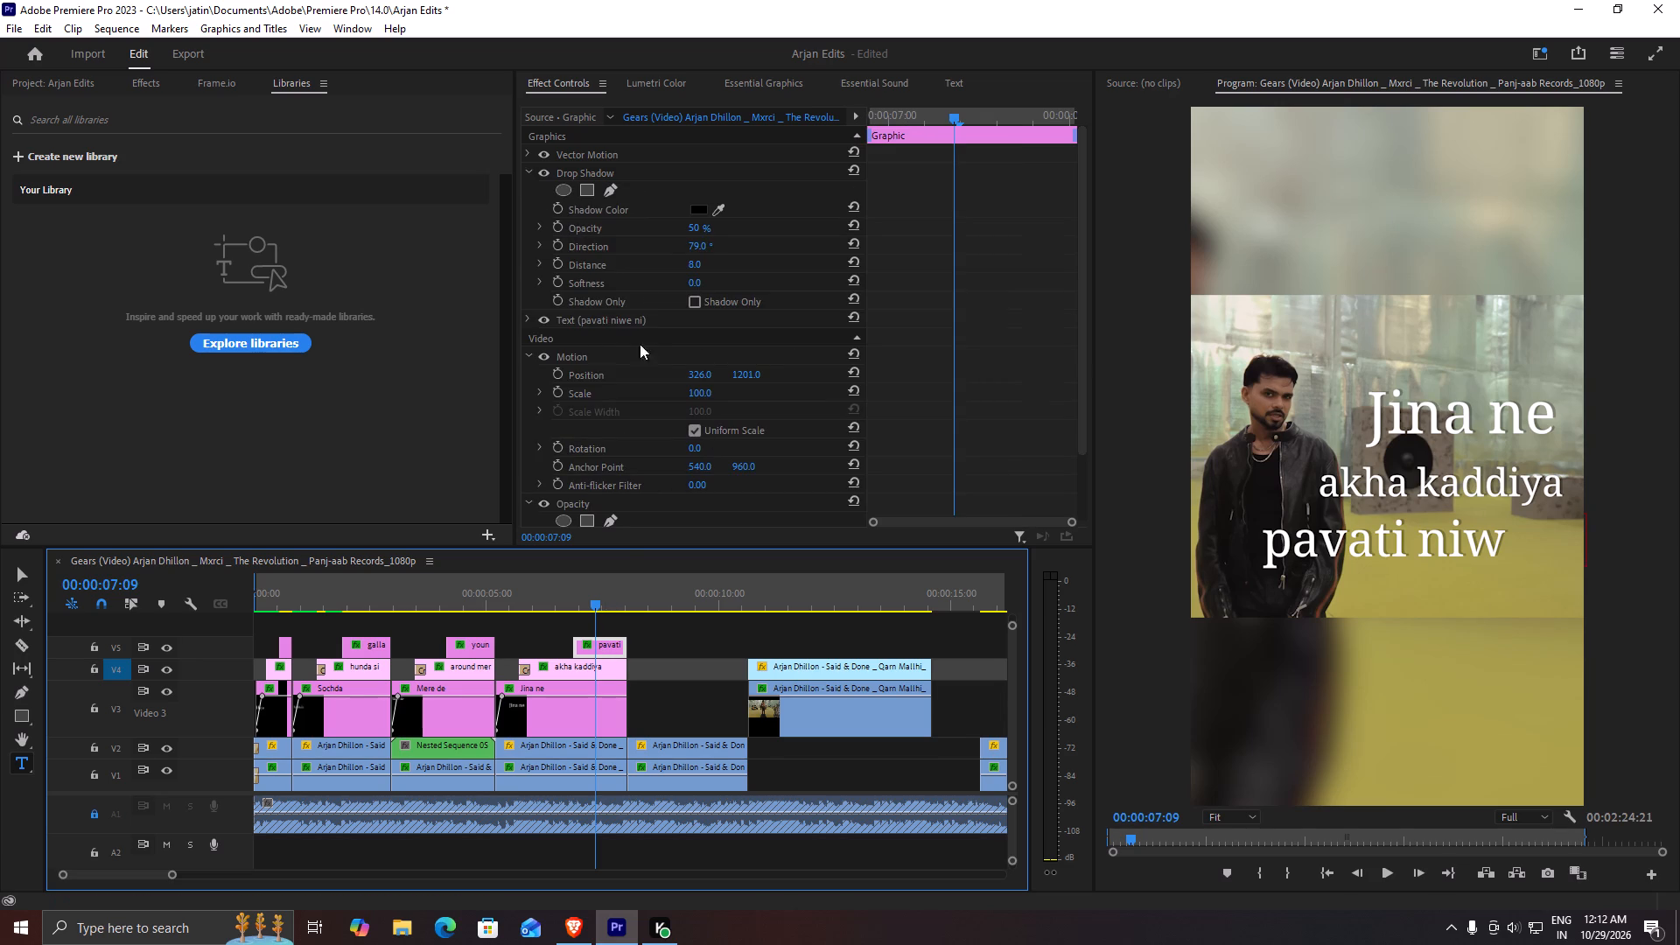
left_click(522, 317)
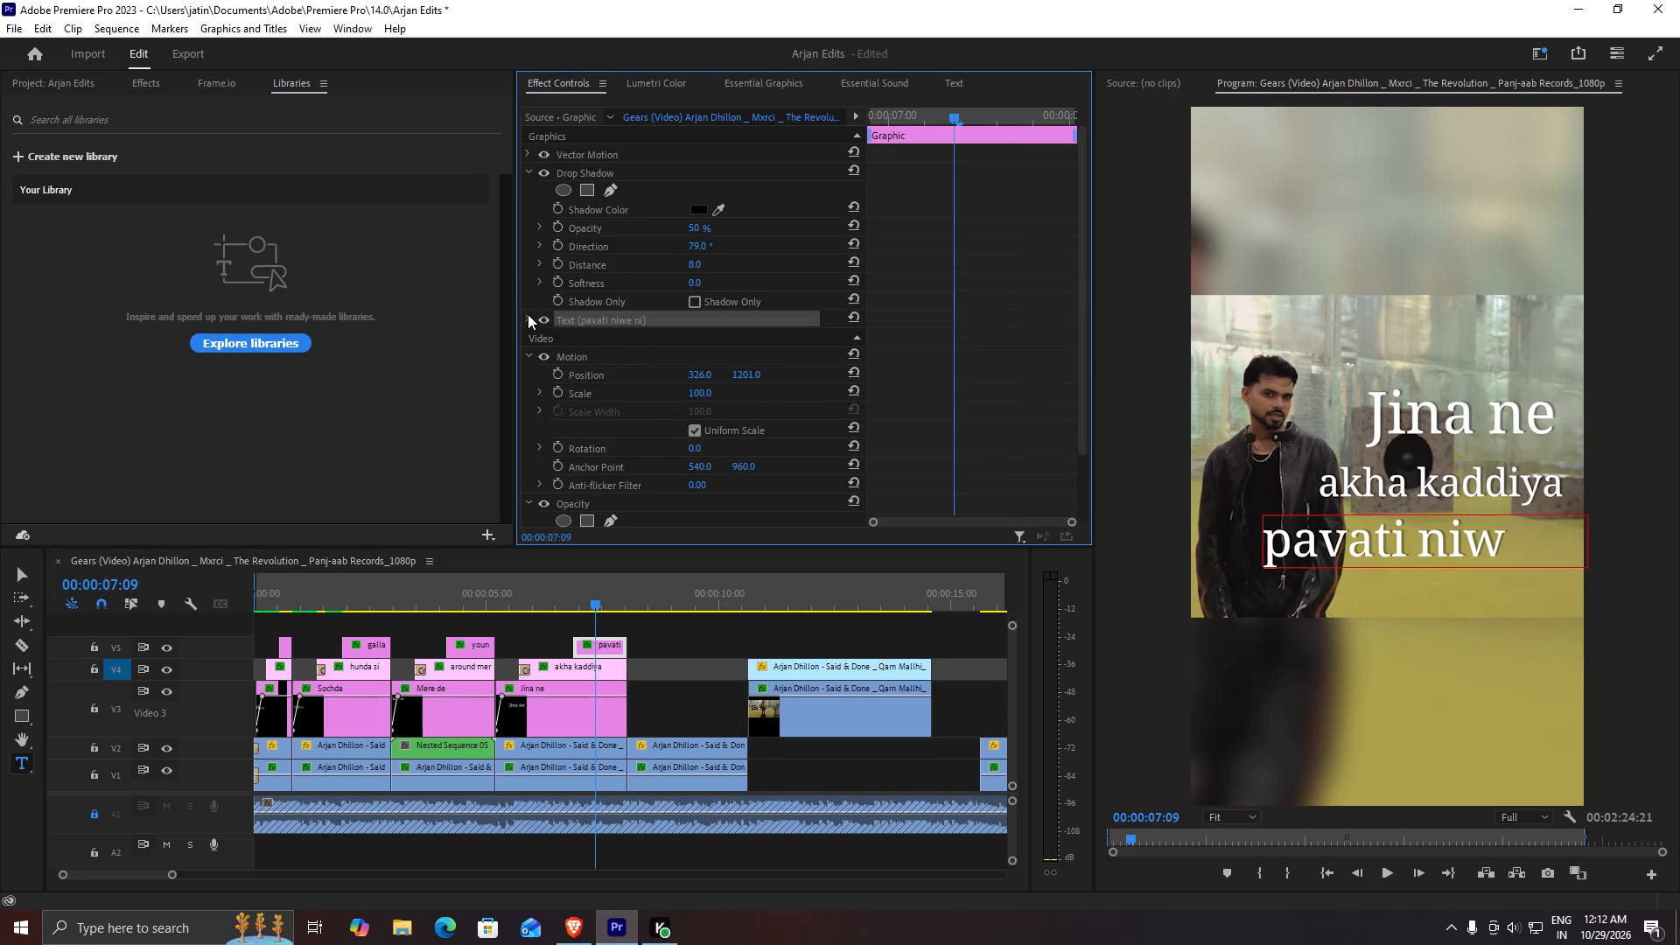
left_click(528, 314)
left_click_drag(764, 401, 758, 402)
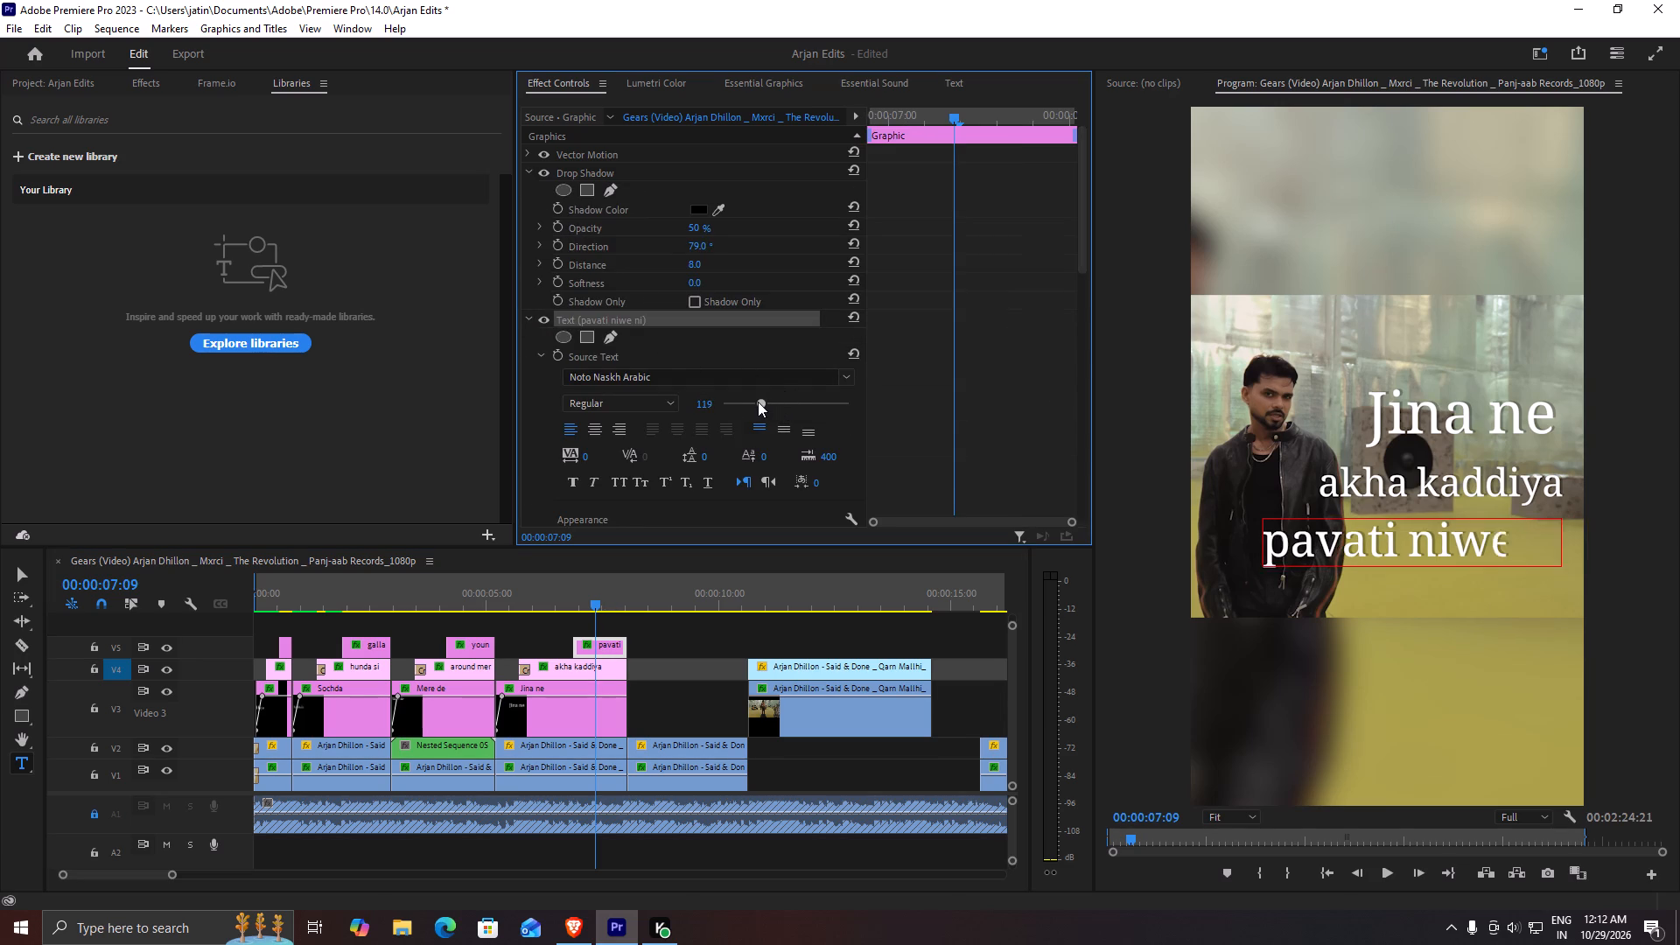
left_click_drag(758, 402, 752, 402)
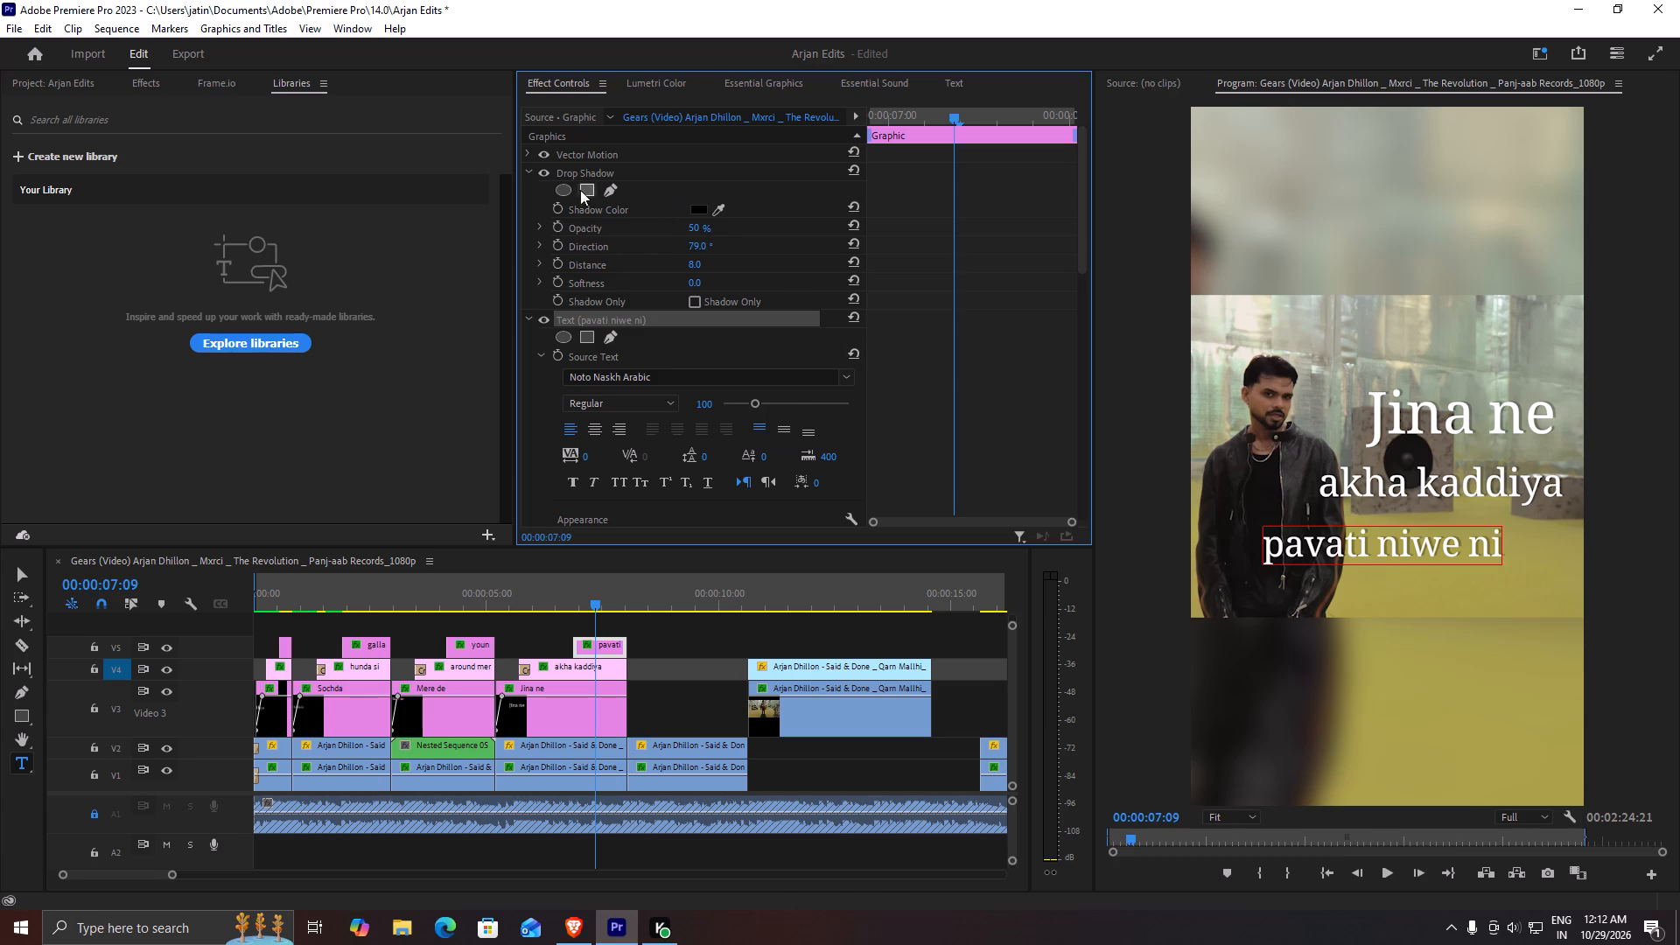
Scale up the "pavati niwe ni" title to about 130 using its Motion Scale.
left_click(525, 313)
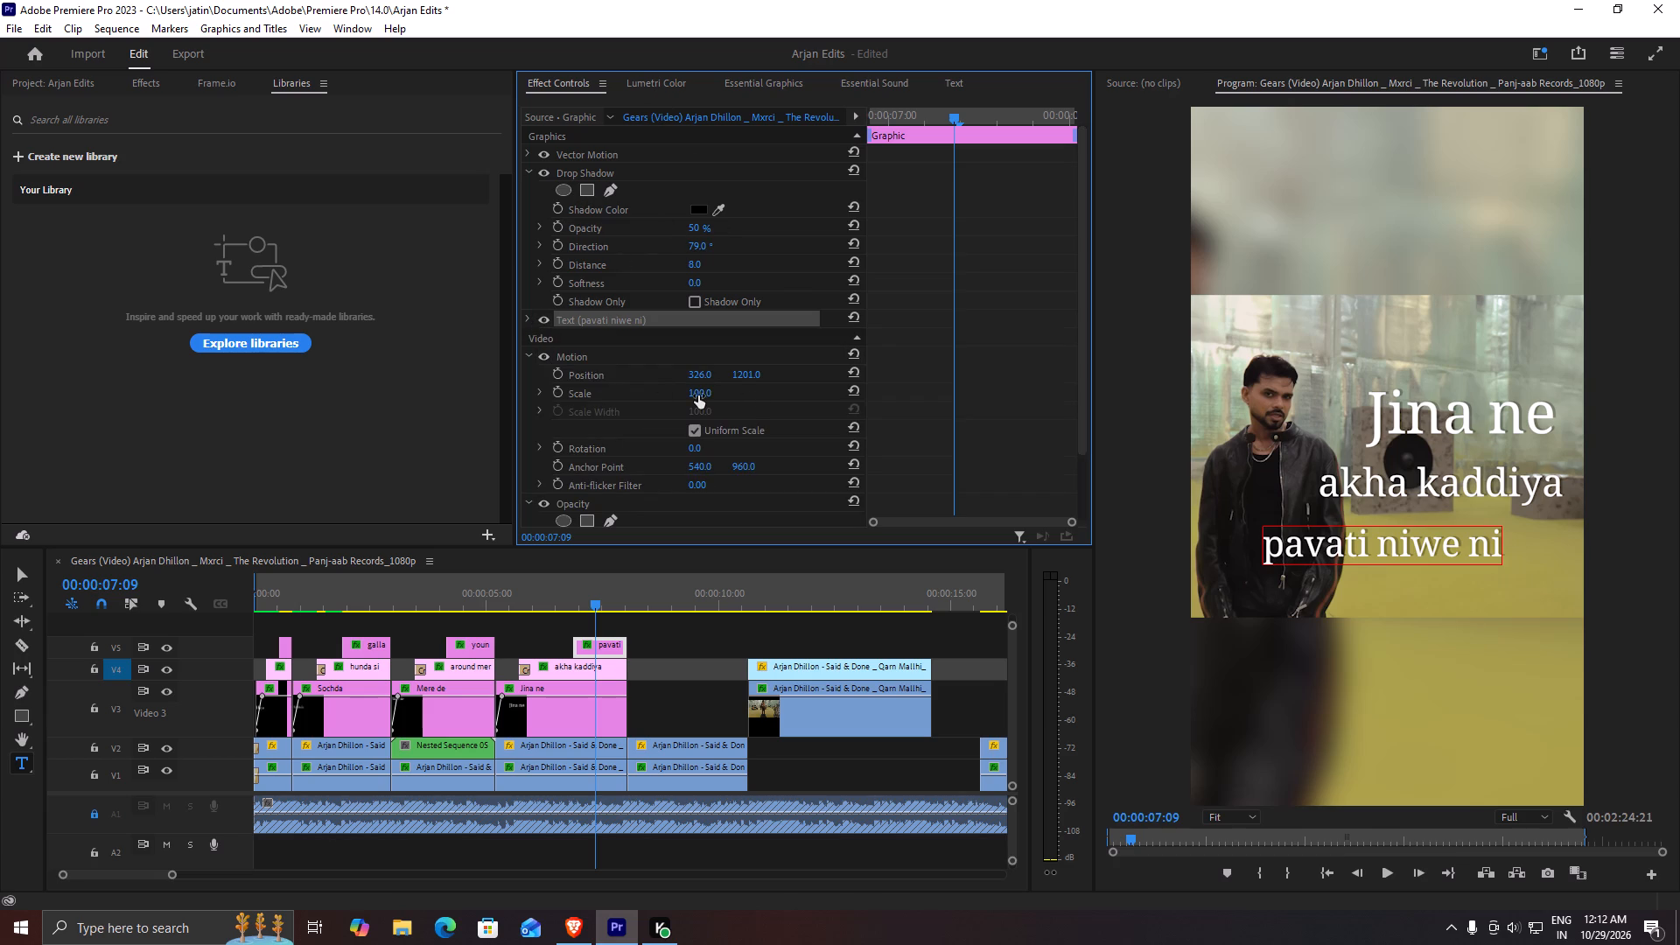
left_click_drag(697, 395, 710, 396)
left_click(765, 386)
left_click_drag(704, 393, 732, 391)
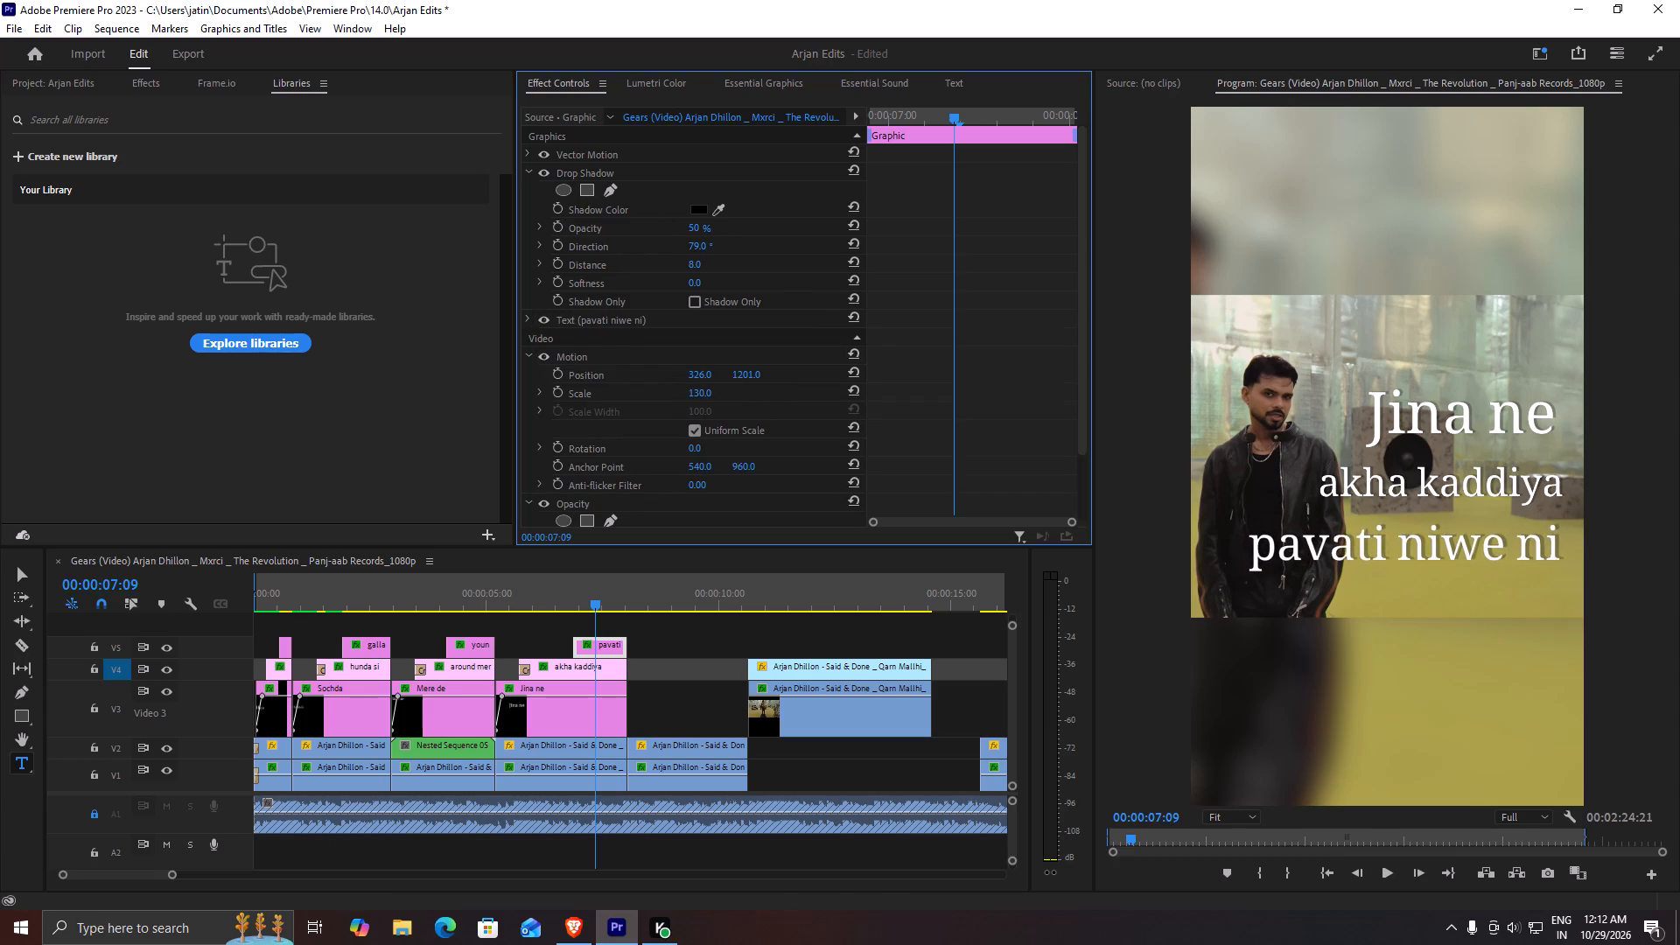
left_click_drag(732, 391, 733, 390)
Scale up the "akha kaddiya" title to 114 using its Motion Scale.
left_click(1364, 479)
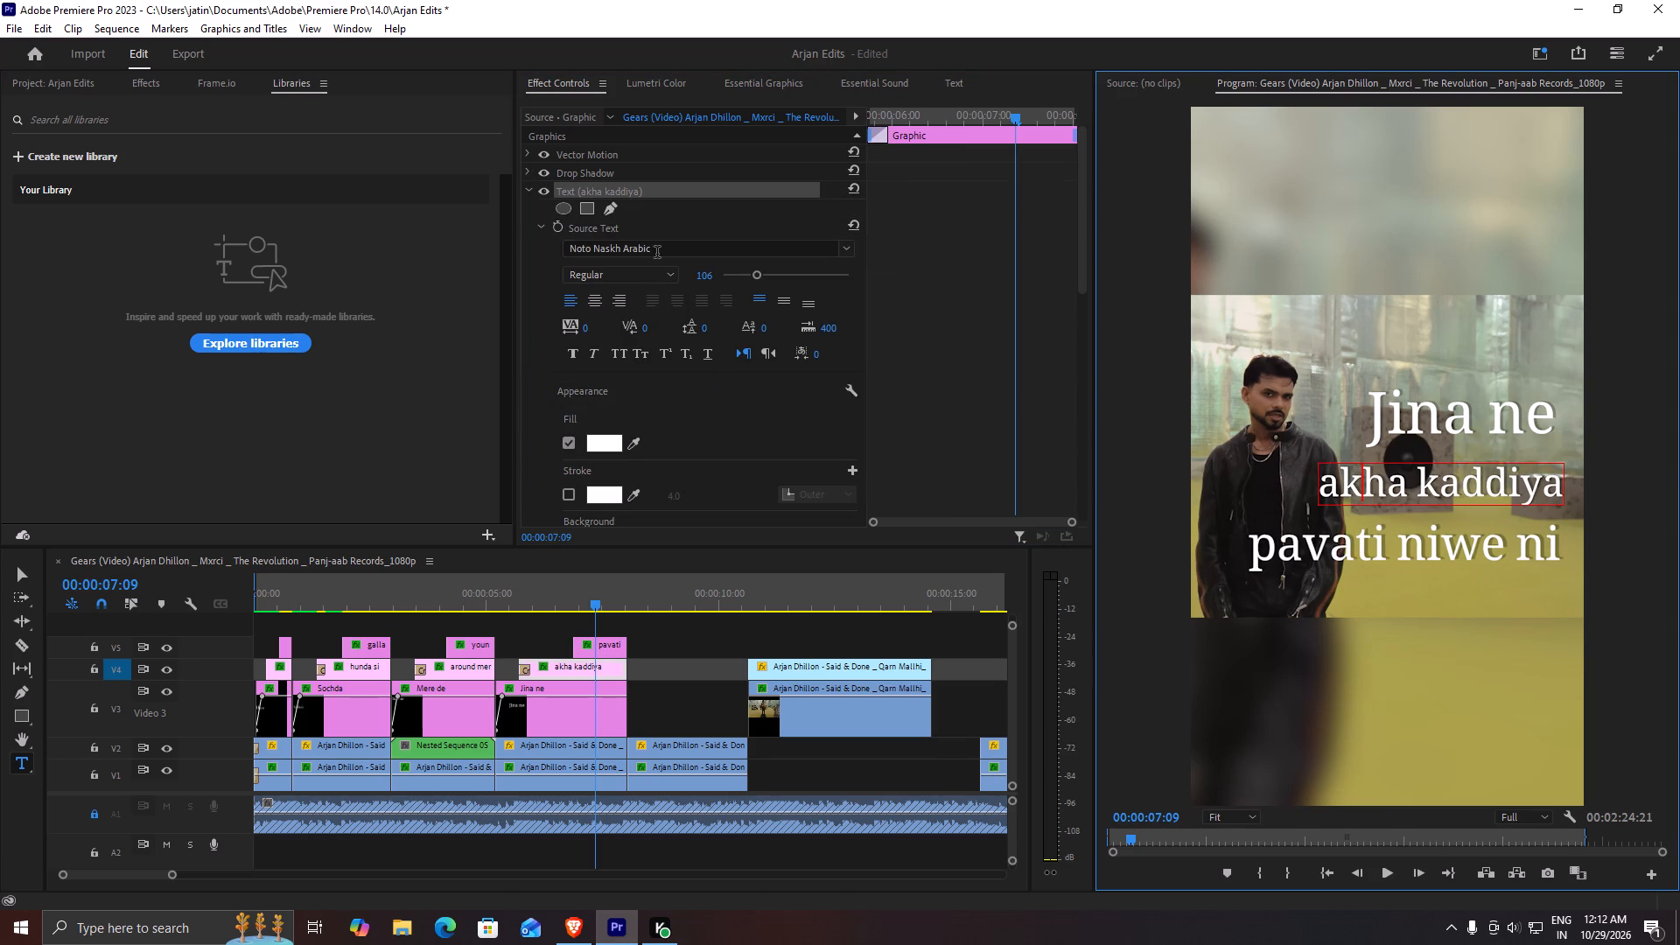
left_click(525, 192)
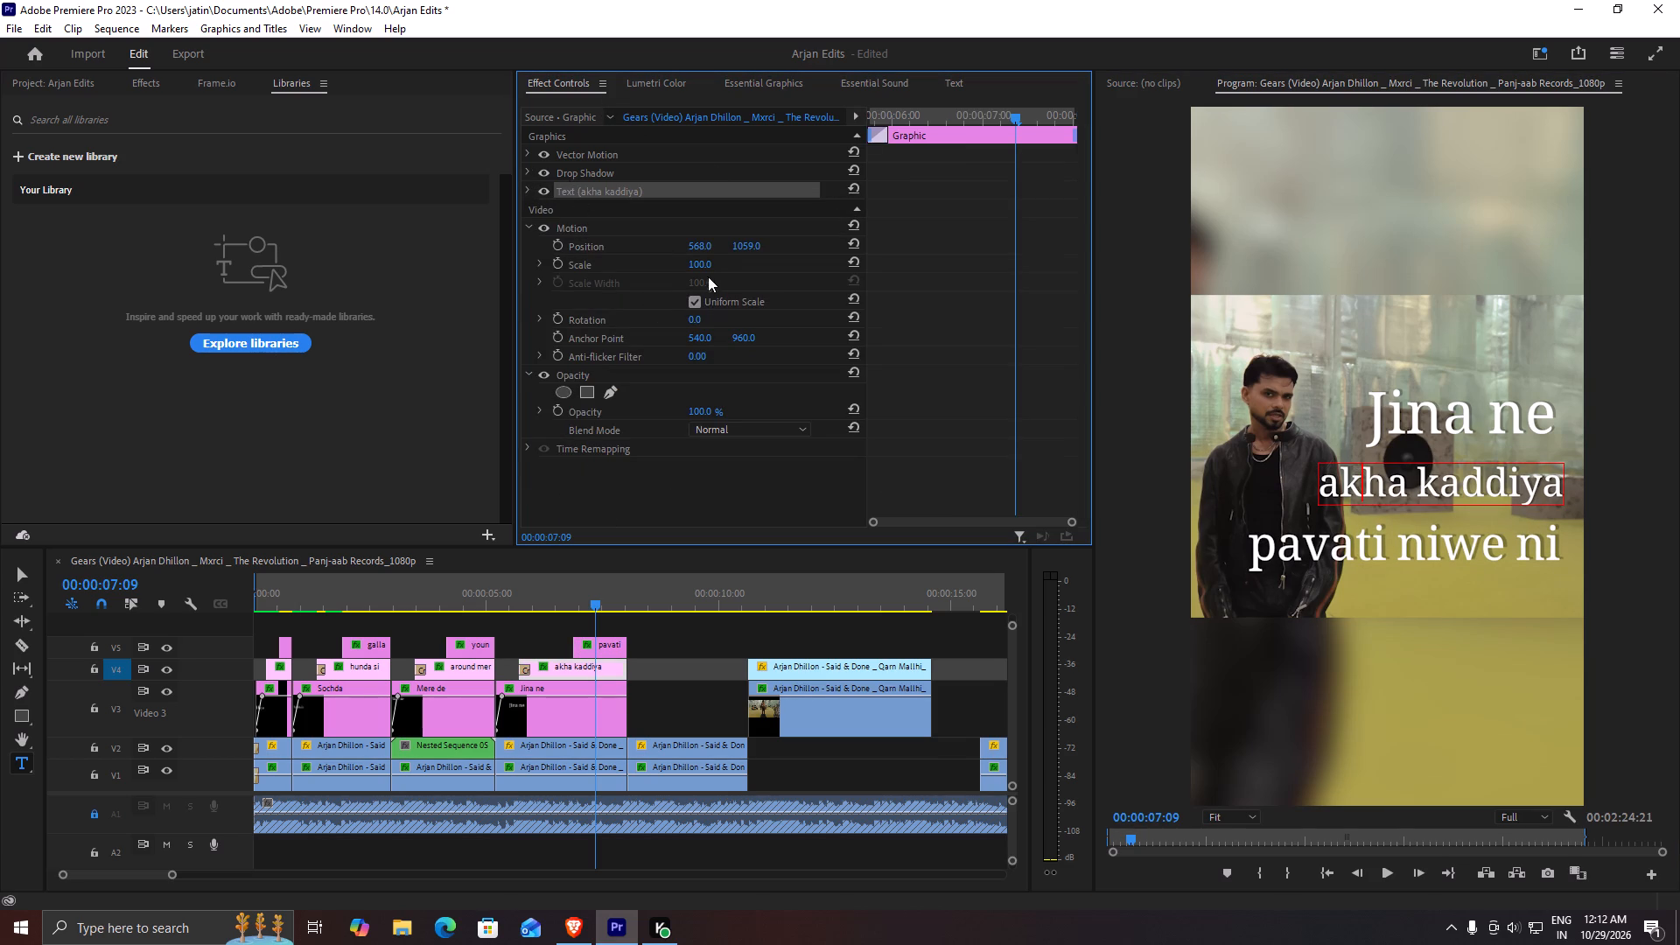
left_click_drag(698, 260, 717, 262)
left_click_drag(591, 592, 573, 599)
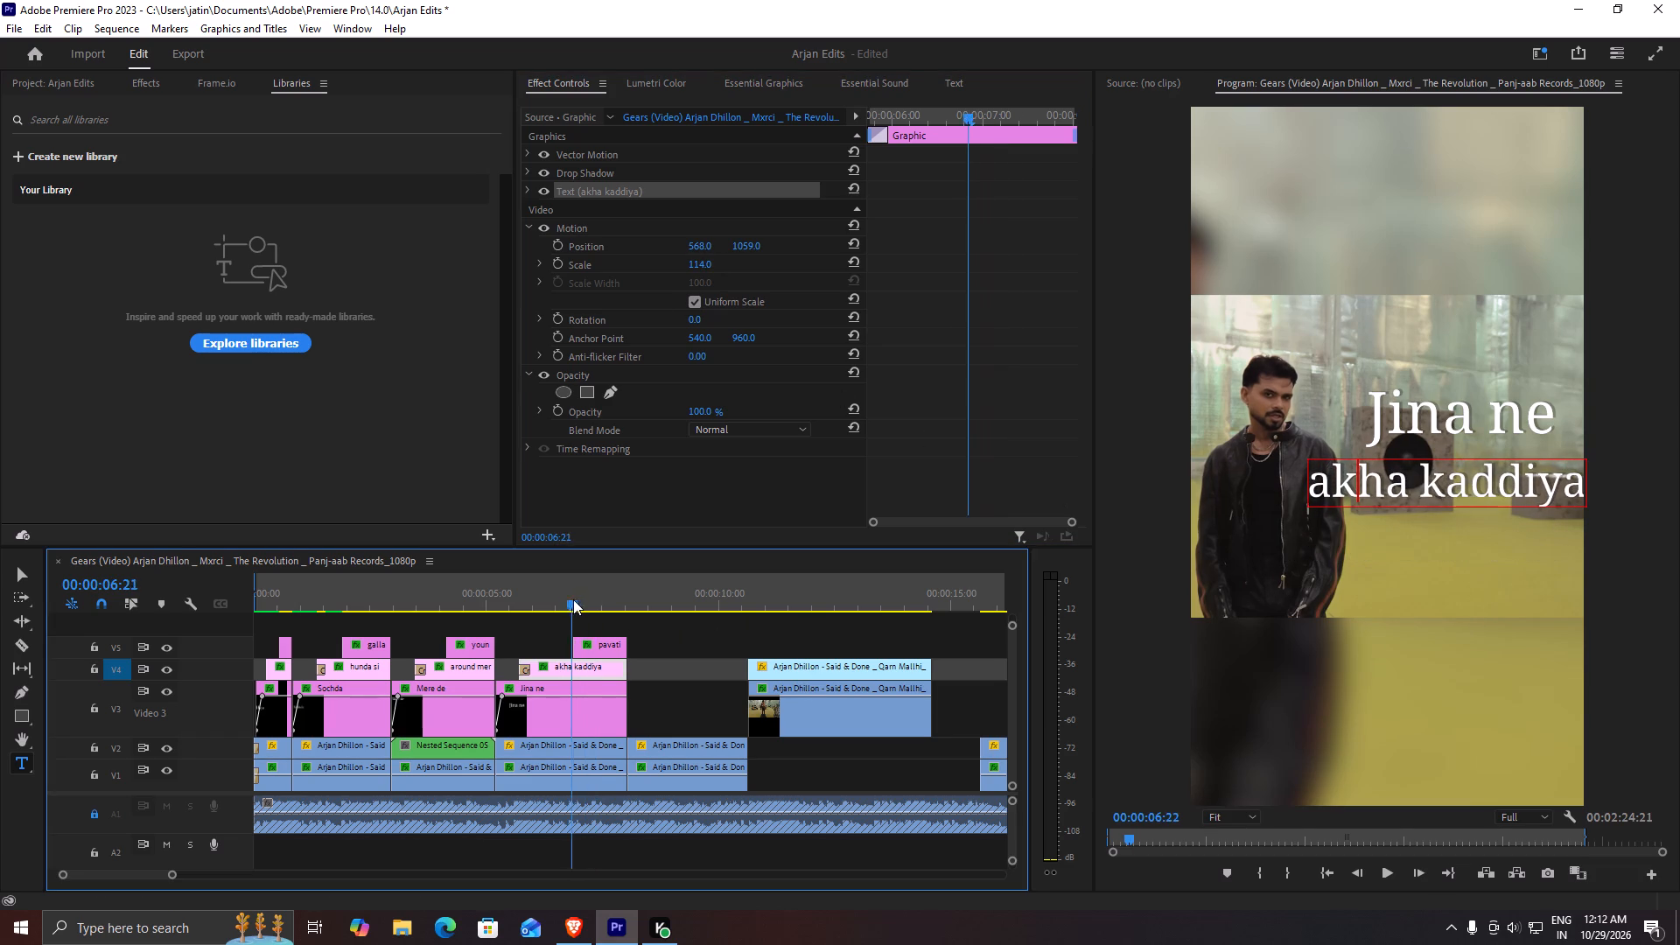
Shift the "akha kaddiya" title horizontally to a Position X of 489.
left_click_drag(573, 599, 521, 620)
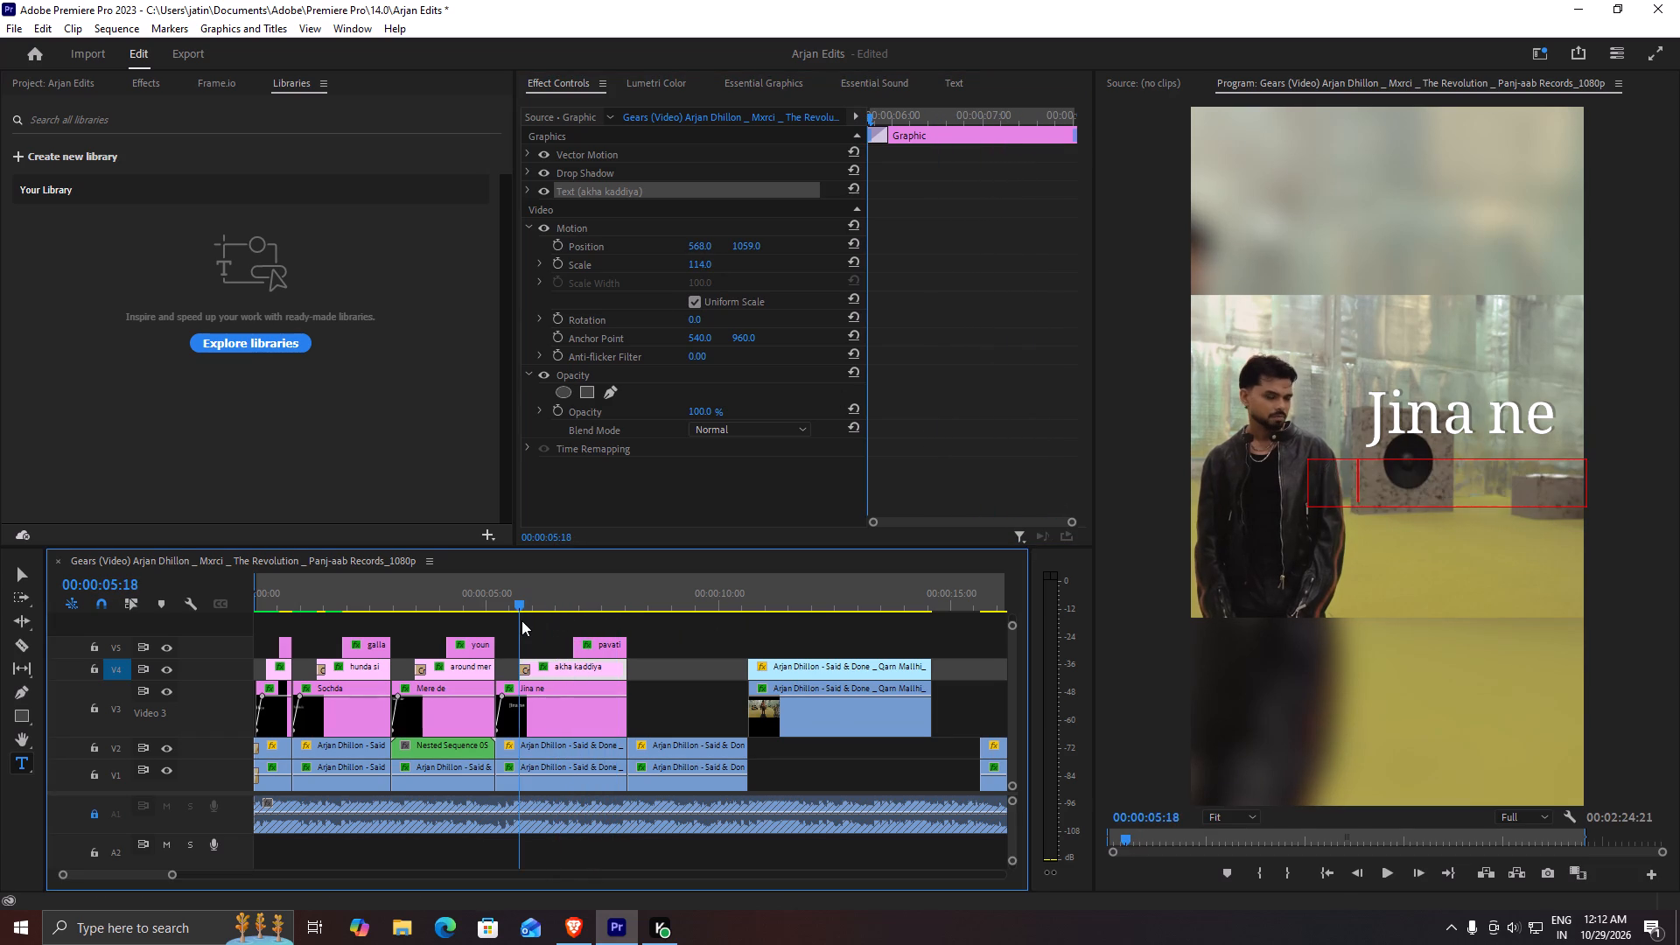
left_click_drag(521, 620, 556, 618)
left_click(575, 663)
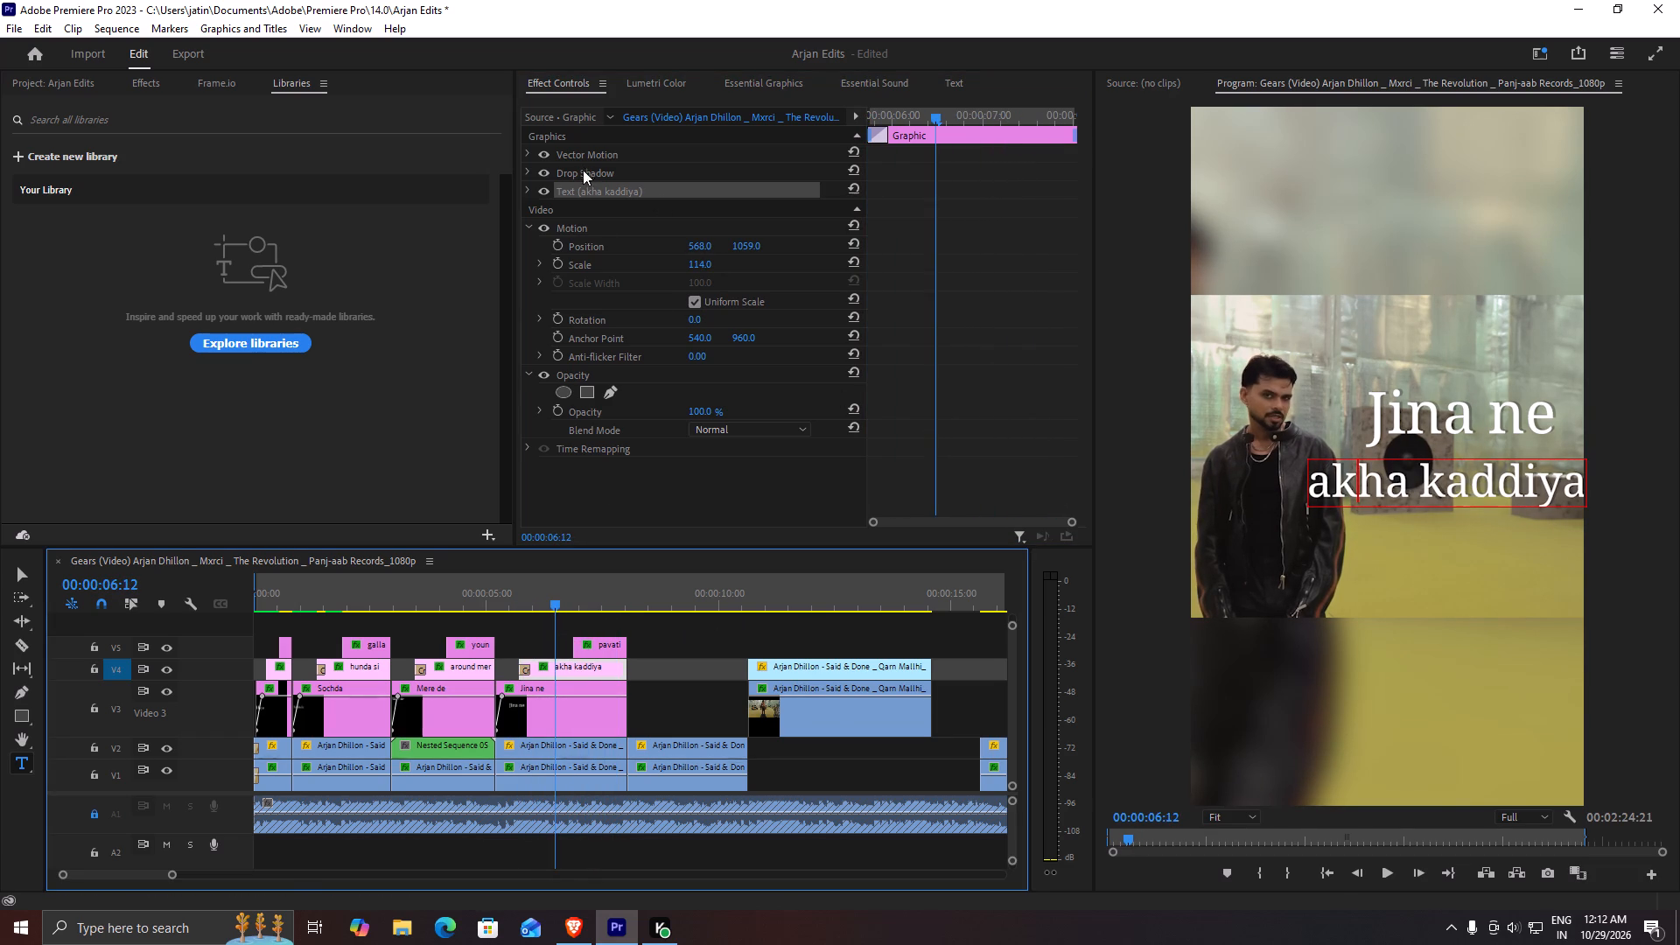
left_click_drag(704, 248, 645, 249)
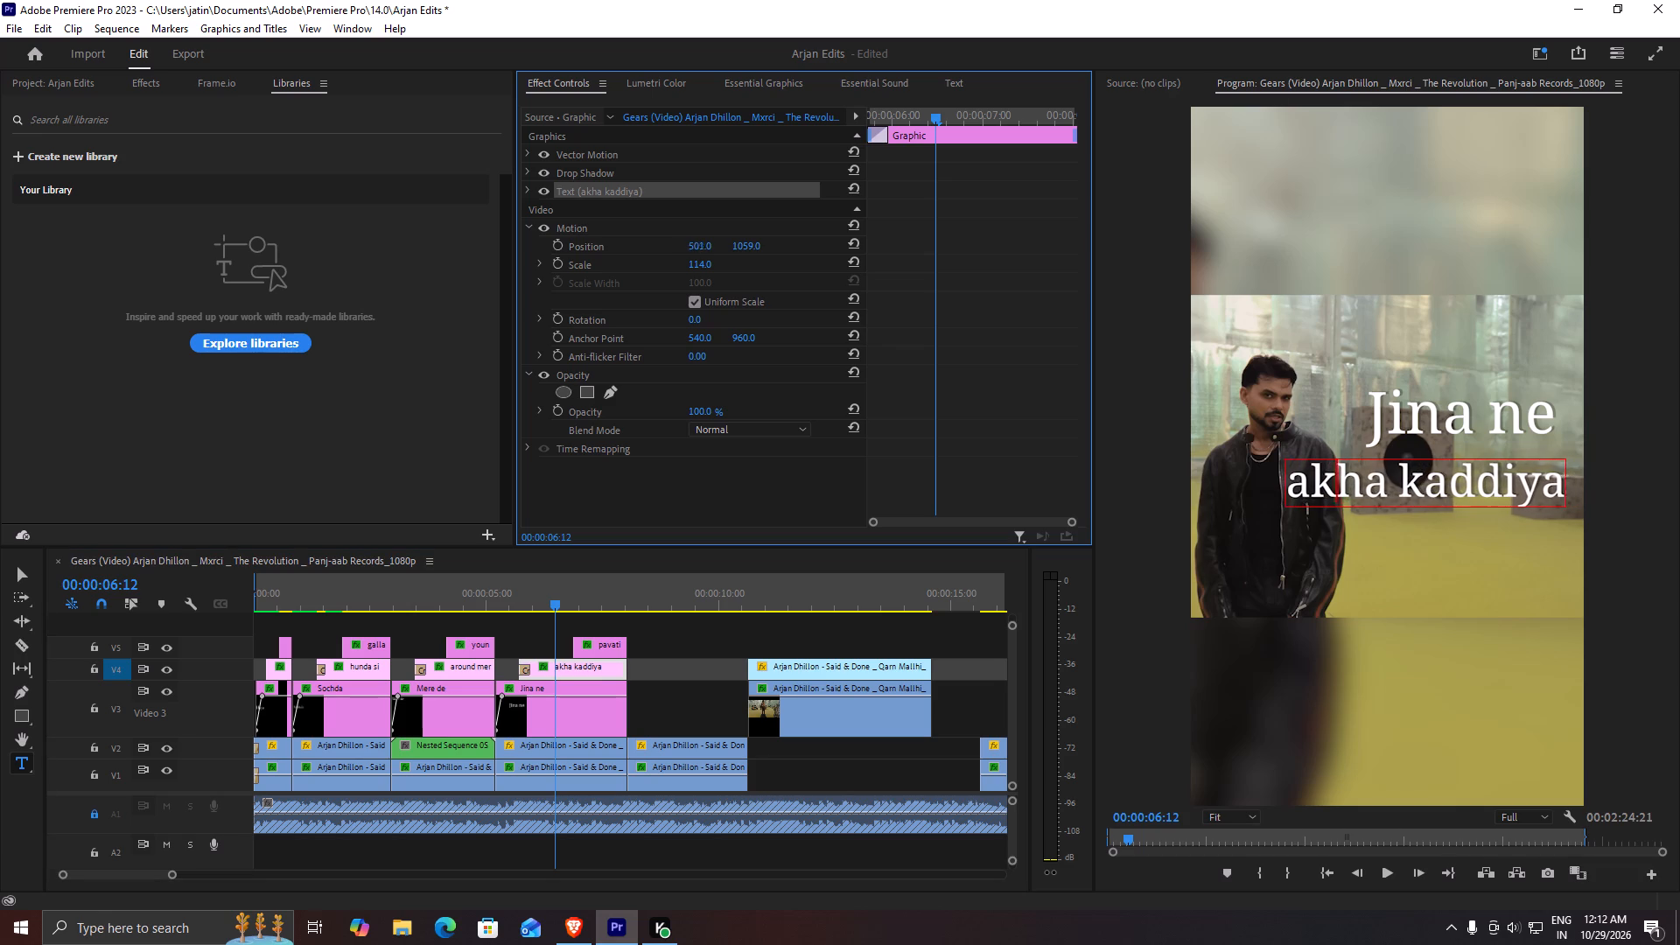
left_click_drag(645, 249, 635, 250)
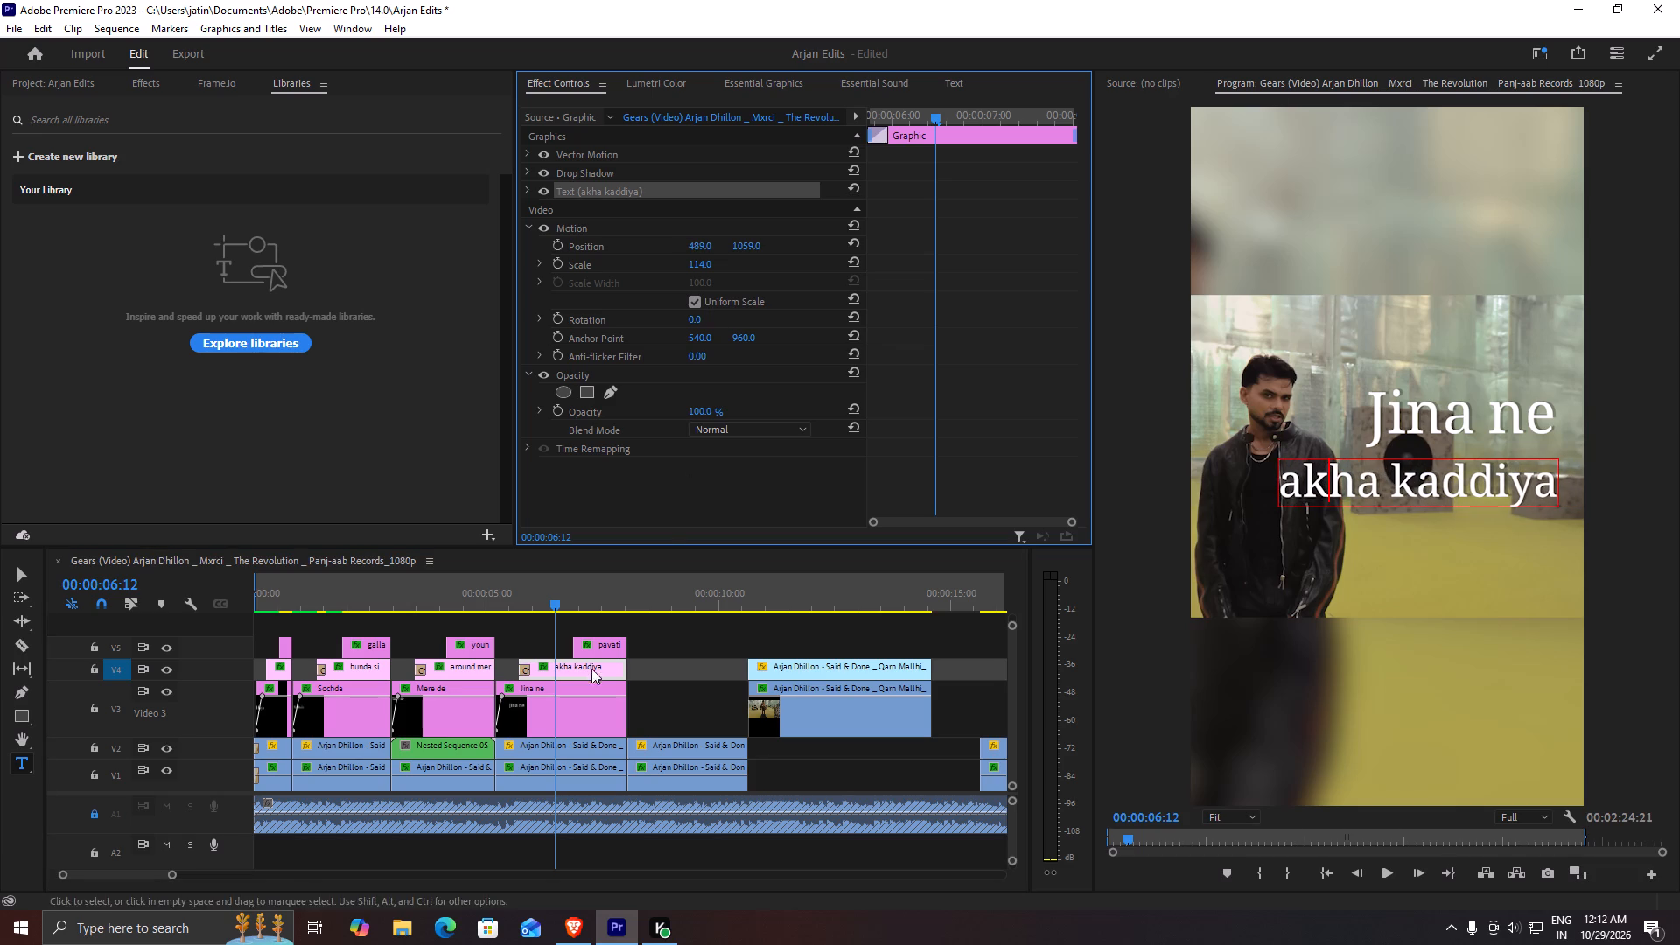
Play back the "Mere de" and "Jina ne" sections repeatedly to check the titles' layout, timing and entrances.
left_click_drag(538, 585, 451, 595)
key("space")
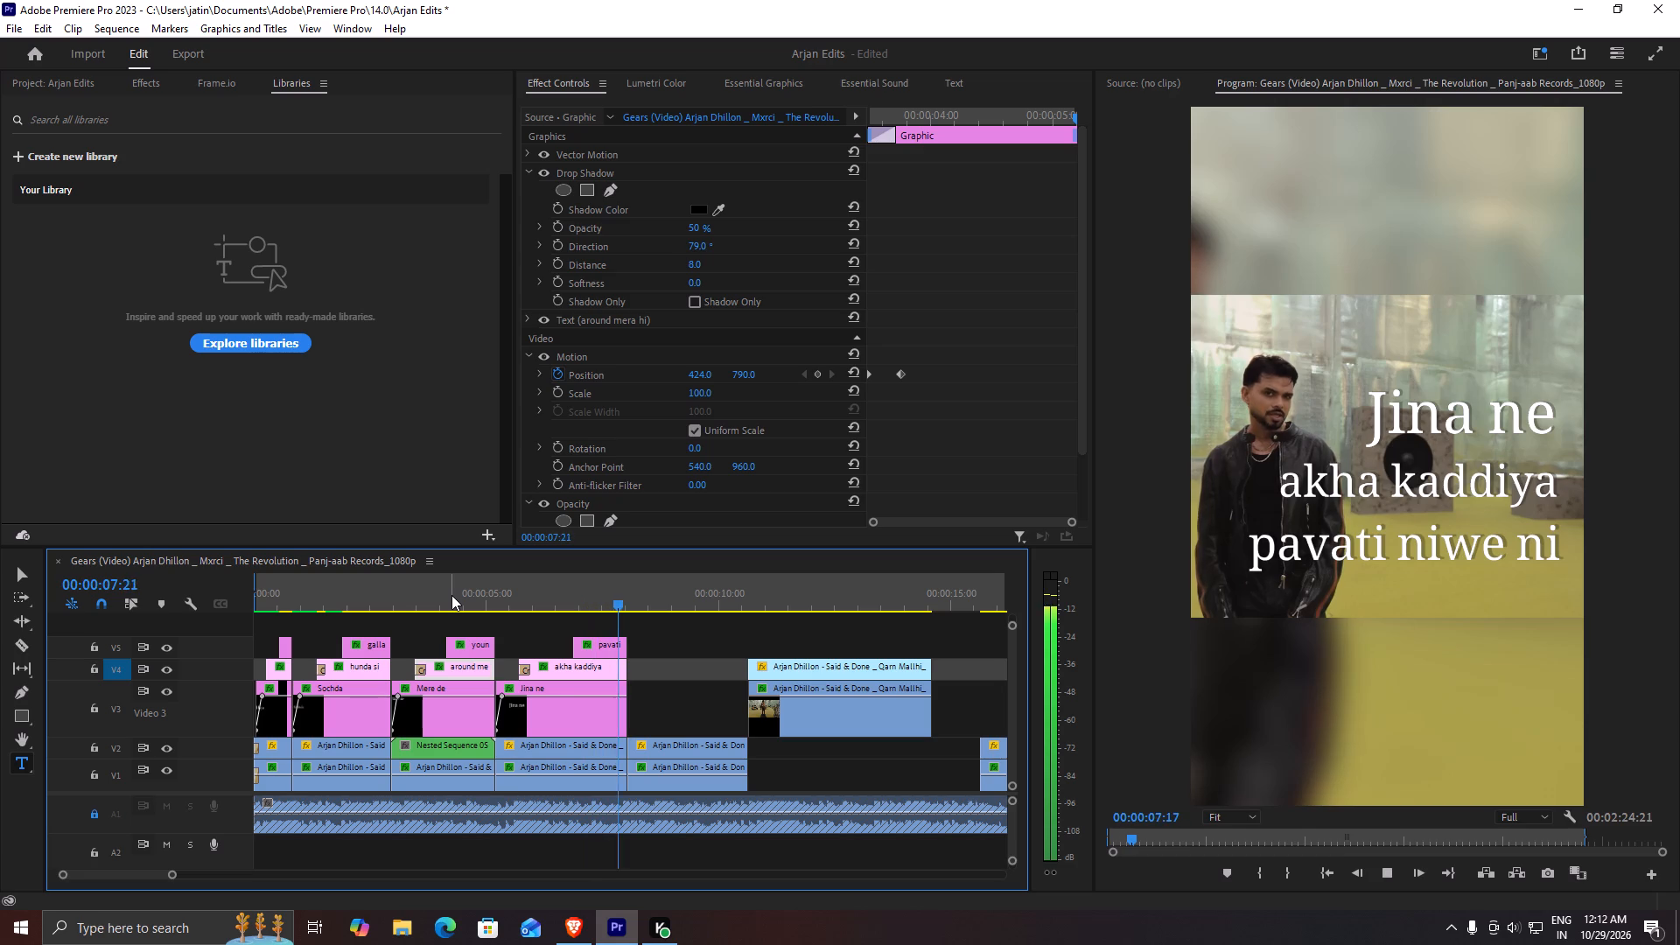
key("space")
left_click_drag(570, 596, 528, 609)
key("space")
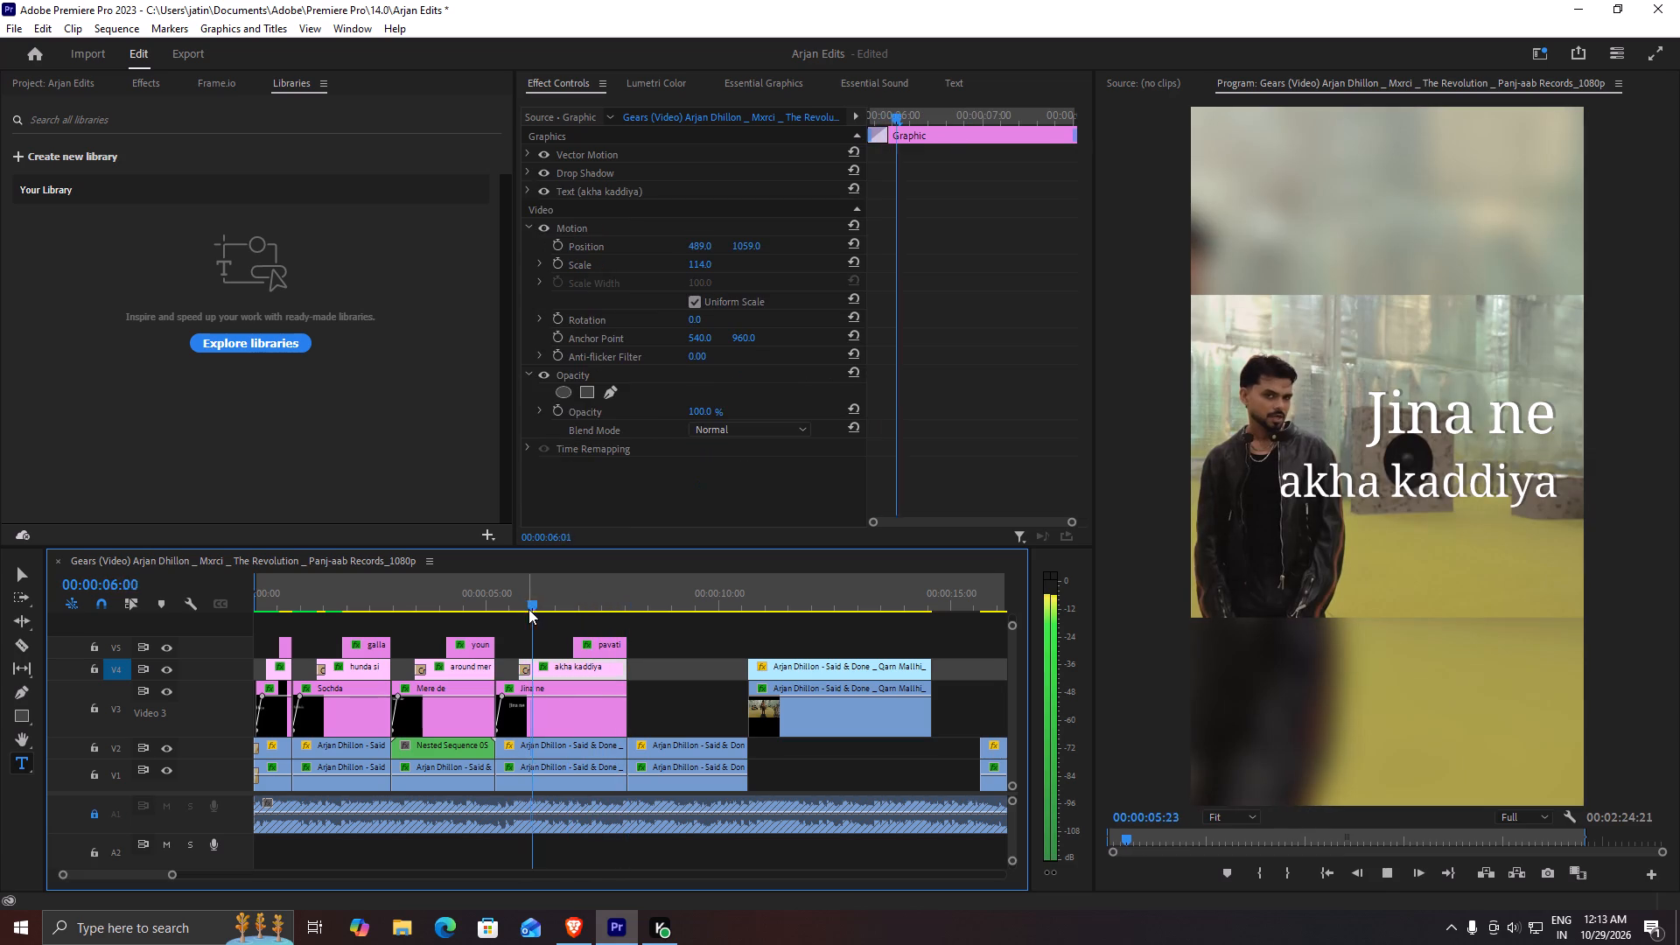
key("space")
left_click_drag(579, 595, 568, 599)
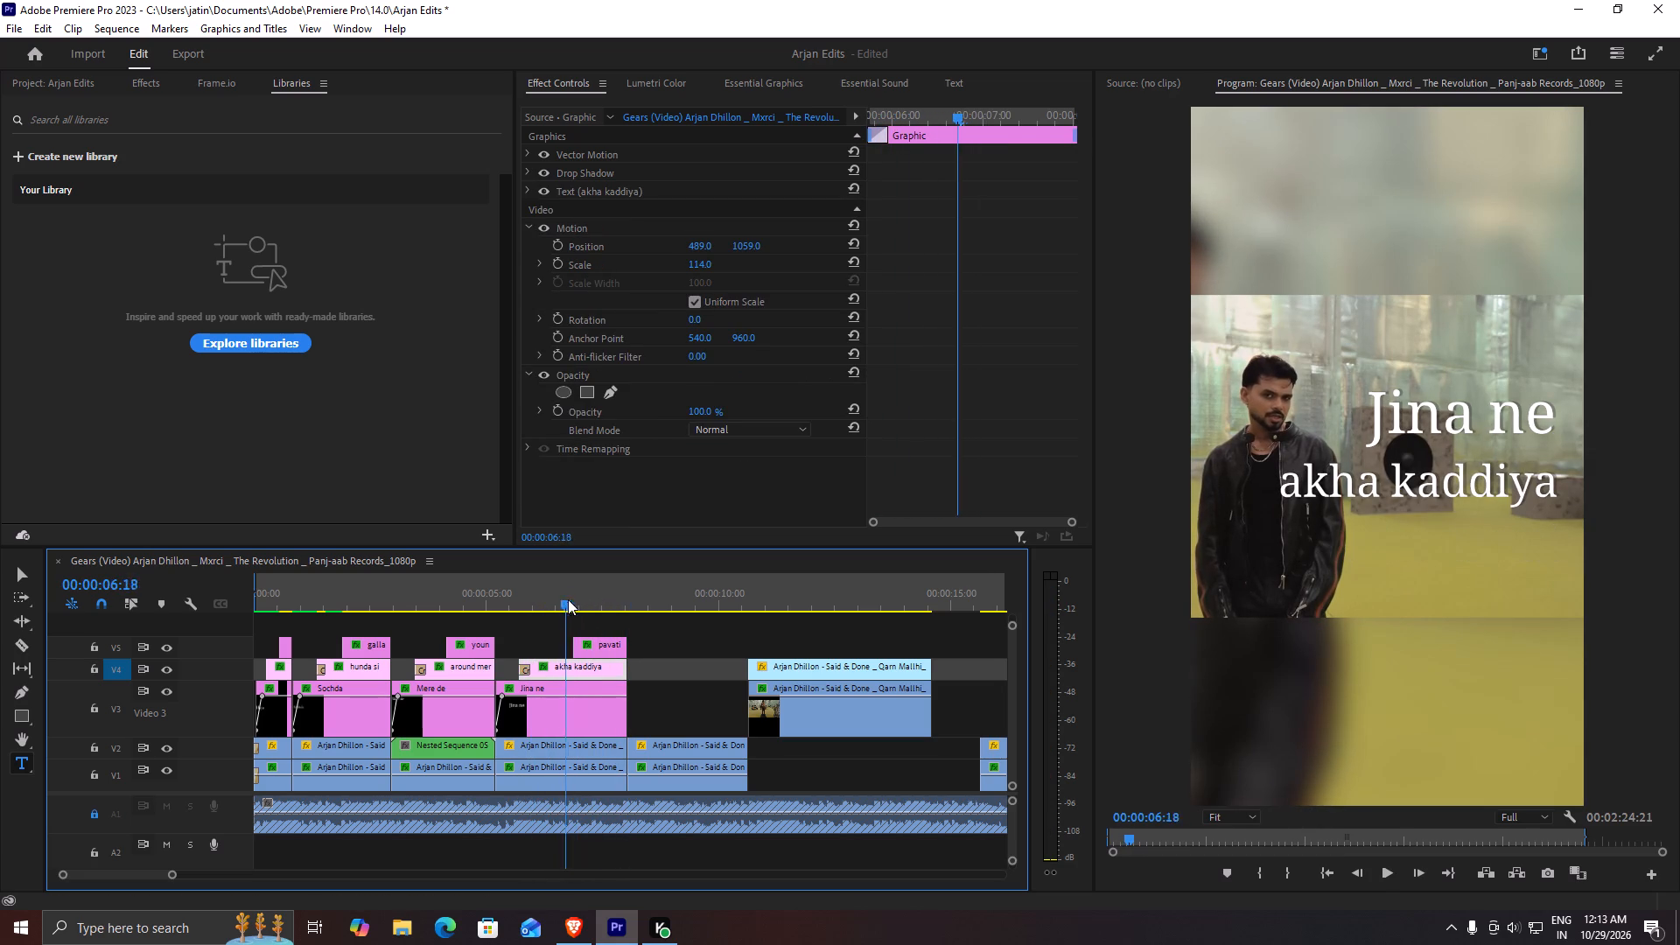
left_click_drag(568, 599, 547, 604)
key("space")
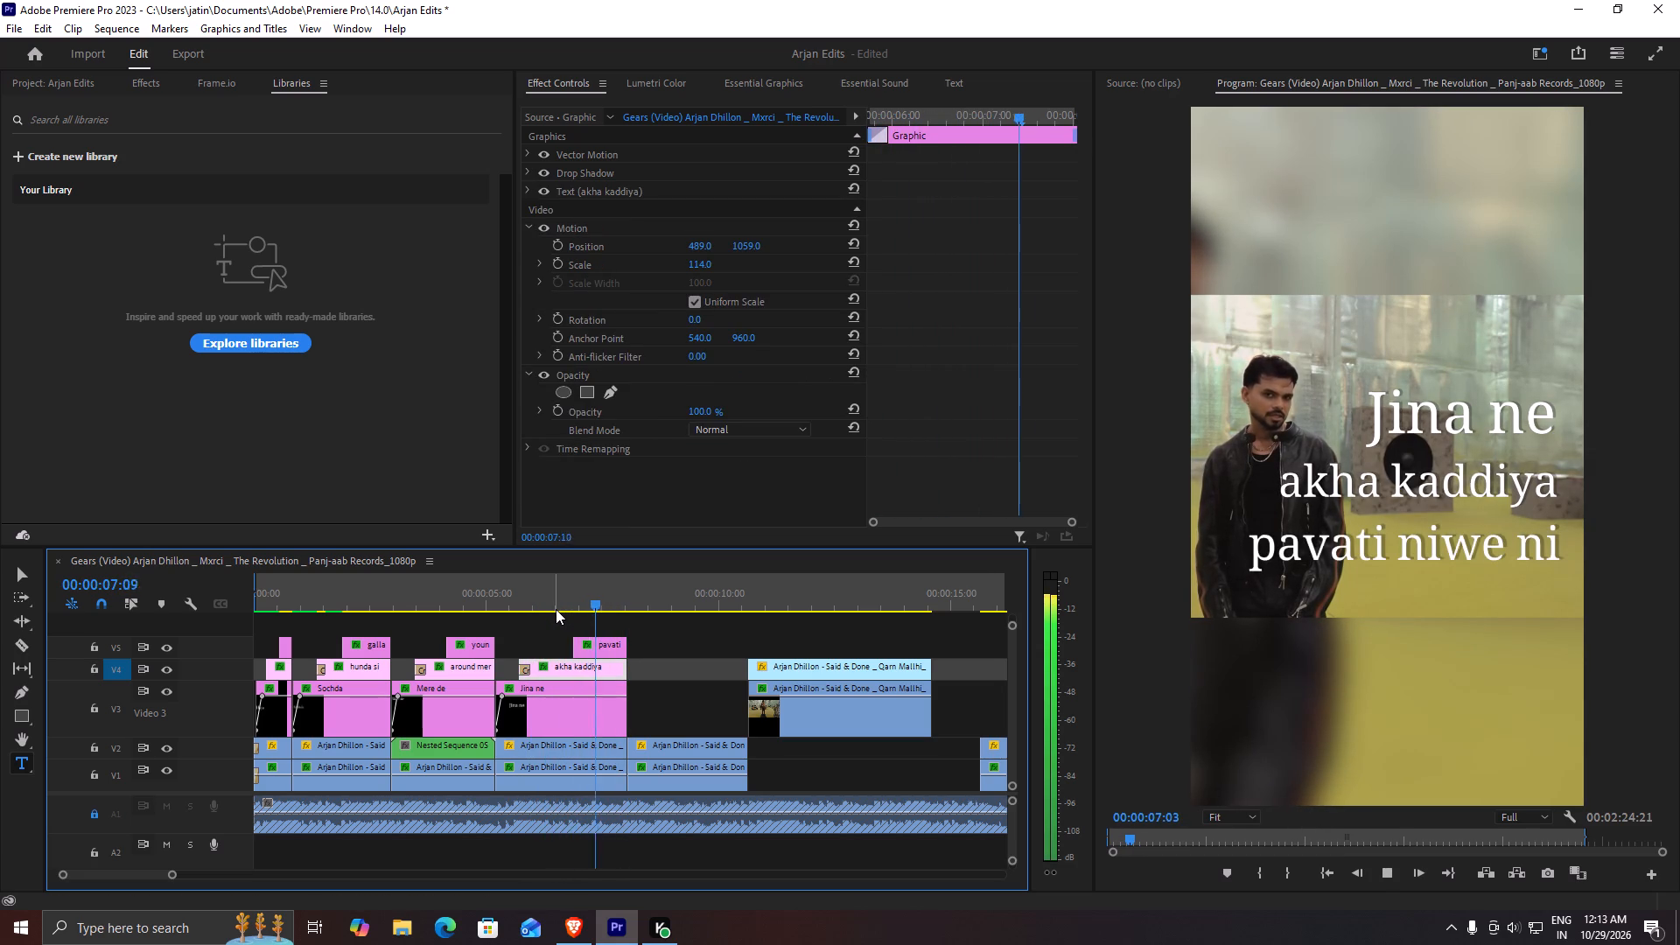
key("space")
left_click_drag(606, 609, 433, 612)
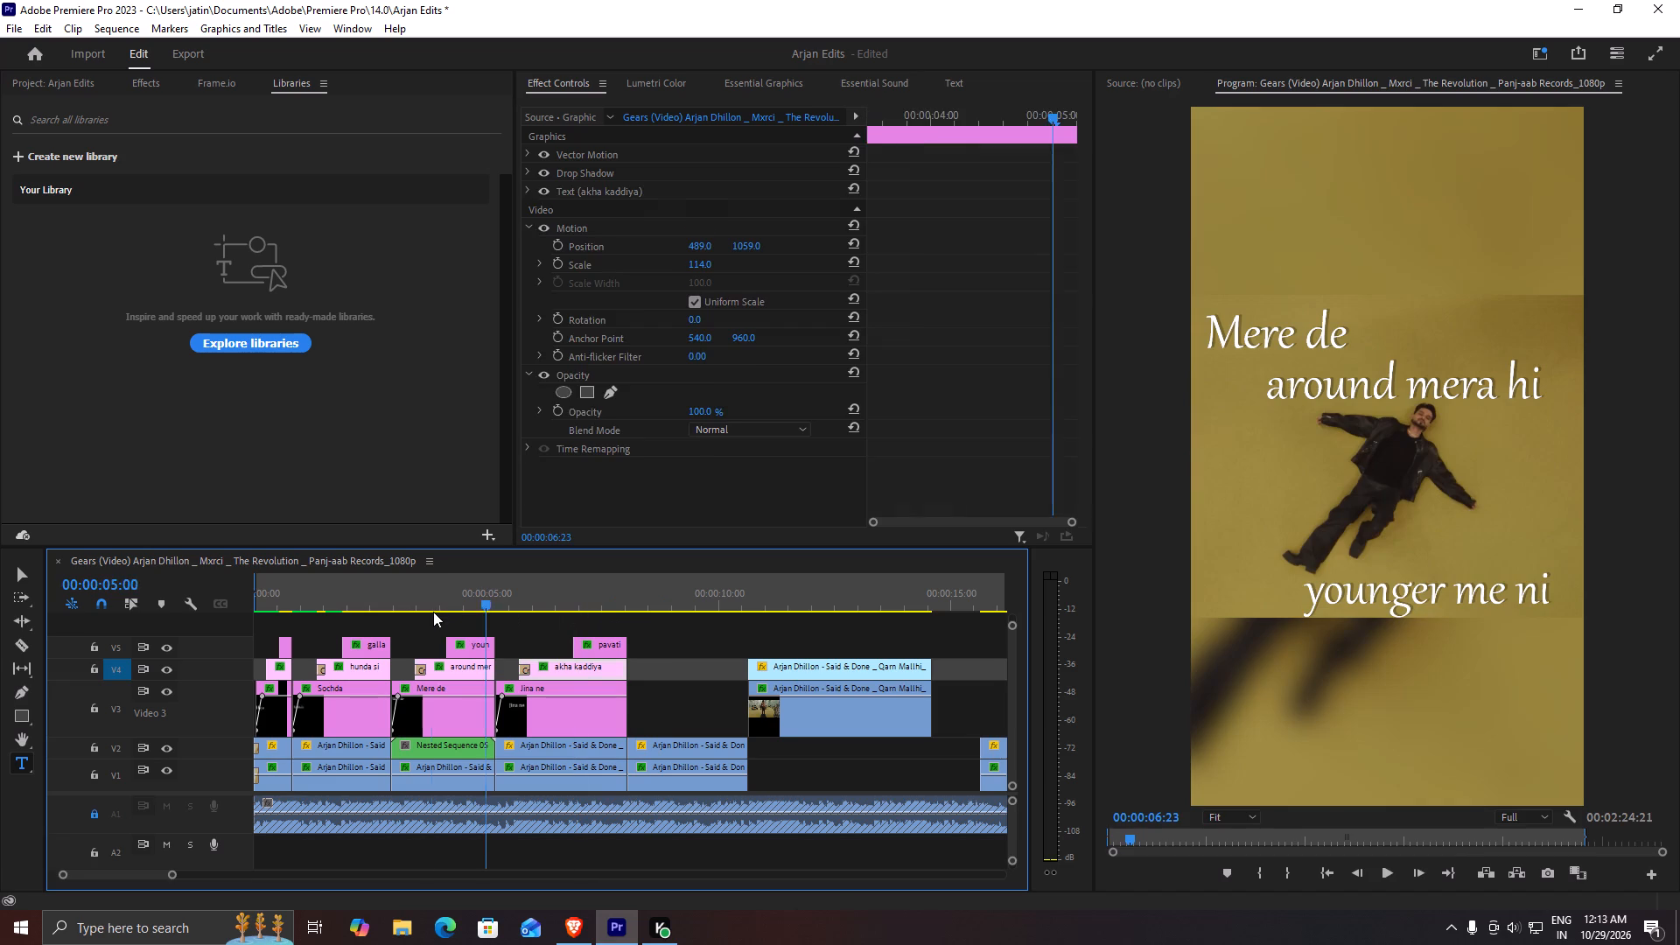
left_click_drag(433, 612, 432, 612)
key("space")
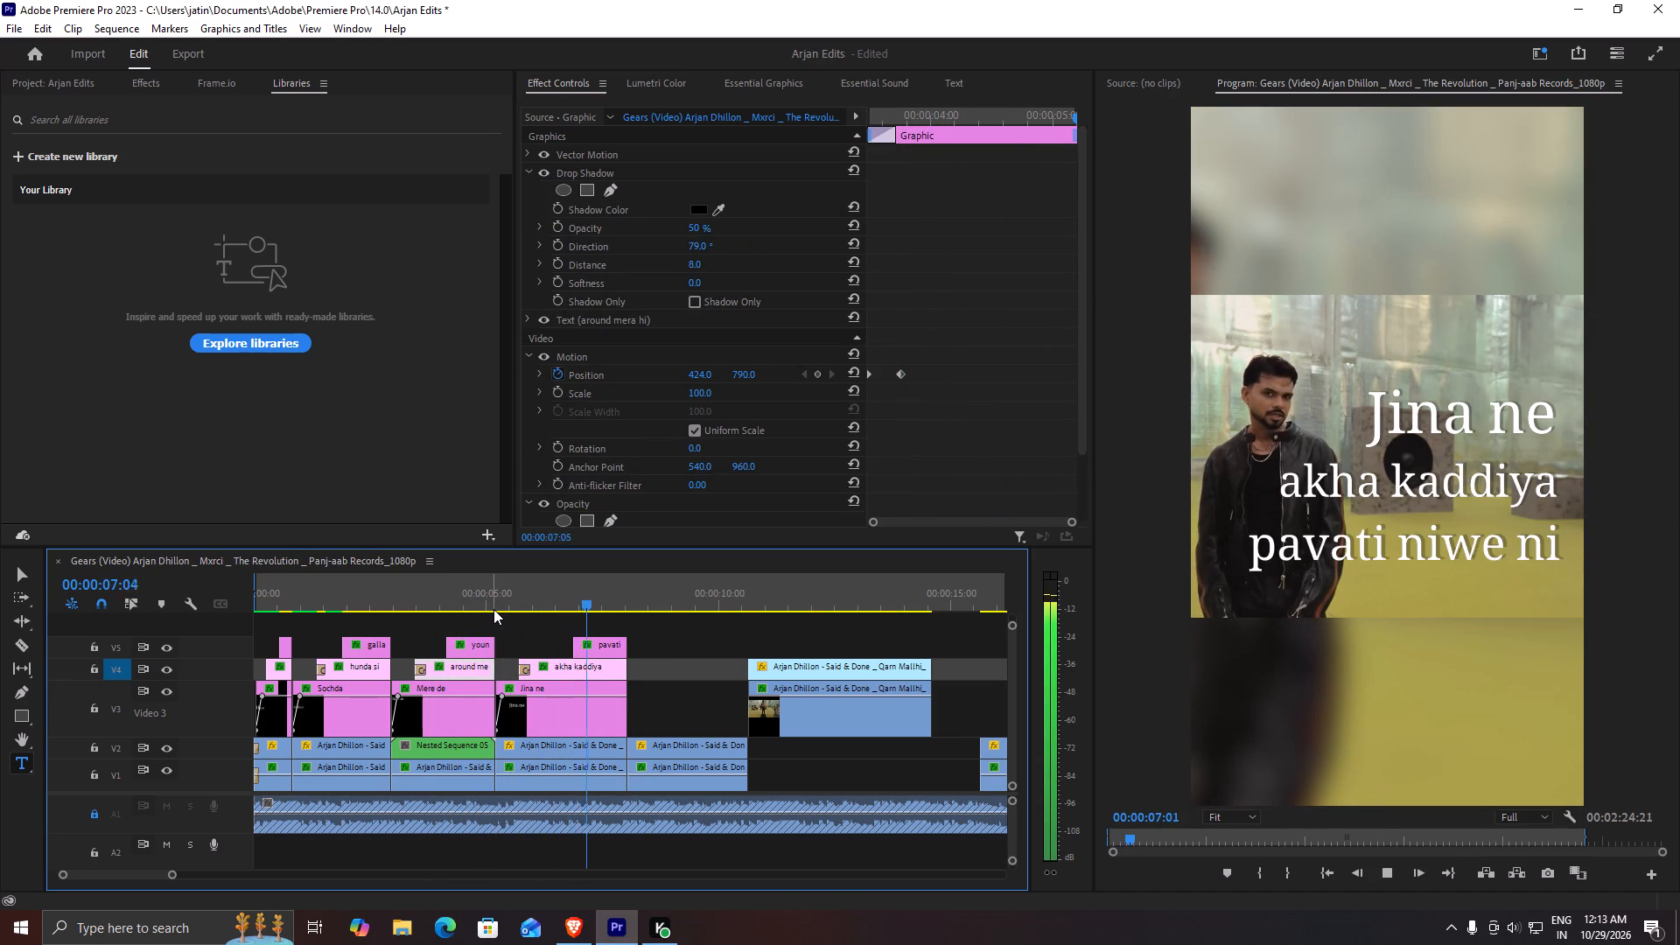
key("space")
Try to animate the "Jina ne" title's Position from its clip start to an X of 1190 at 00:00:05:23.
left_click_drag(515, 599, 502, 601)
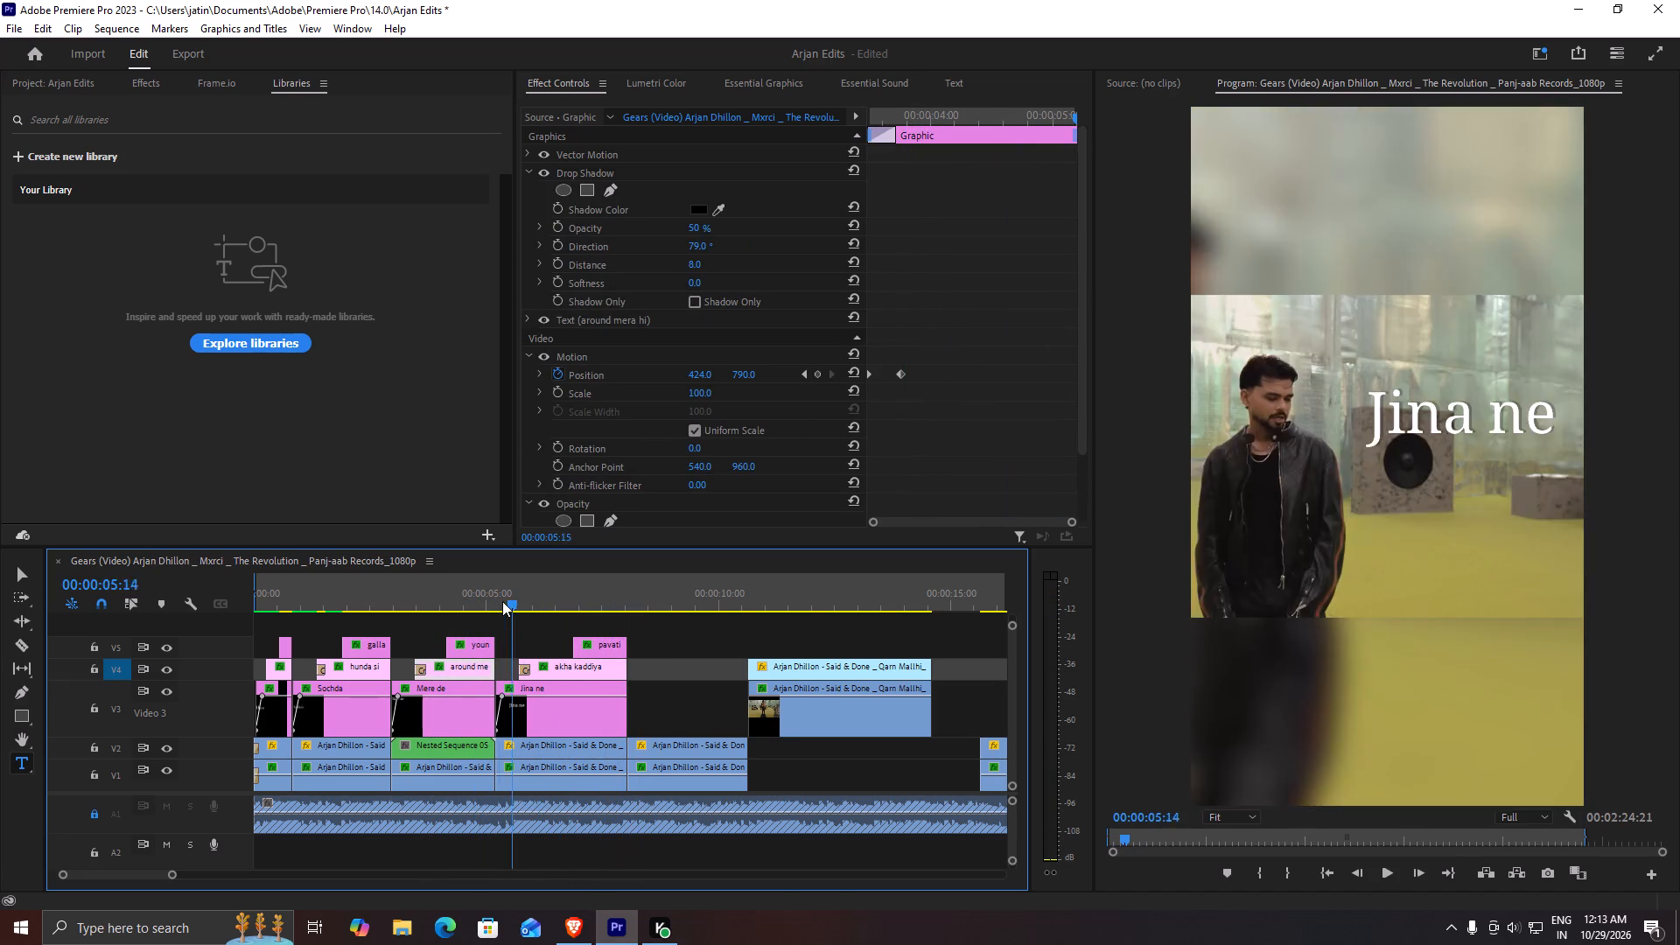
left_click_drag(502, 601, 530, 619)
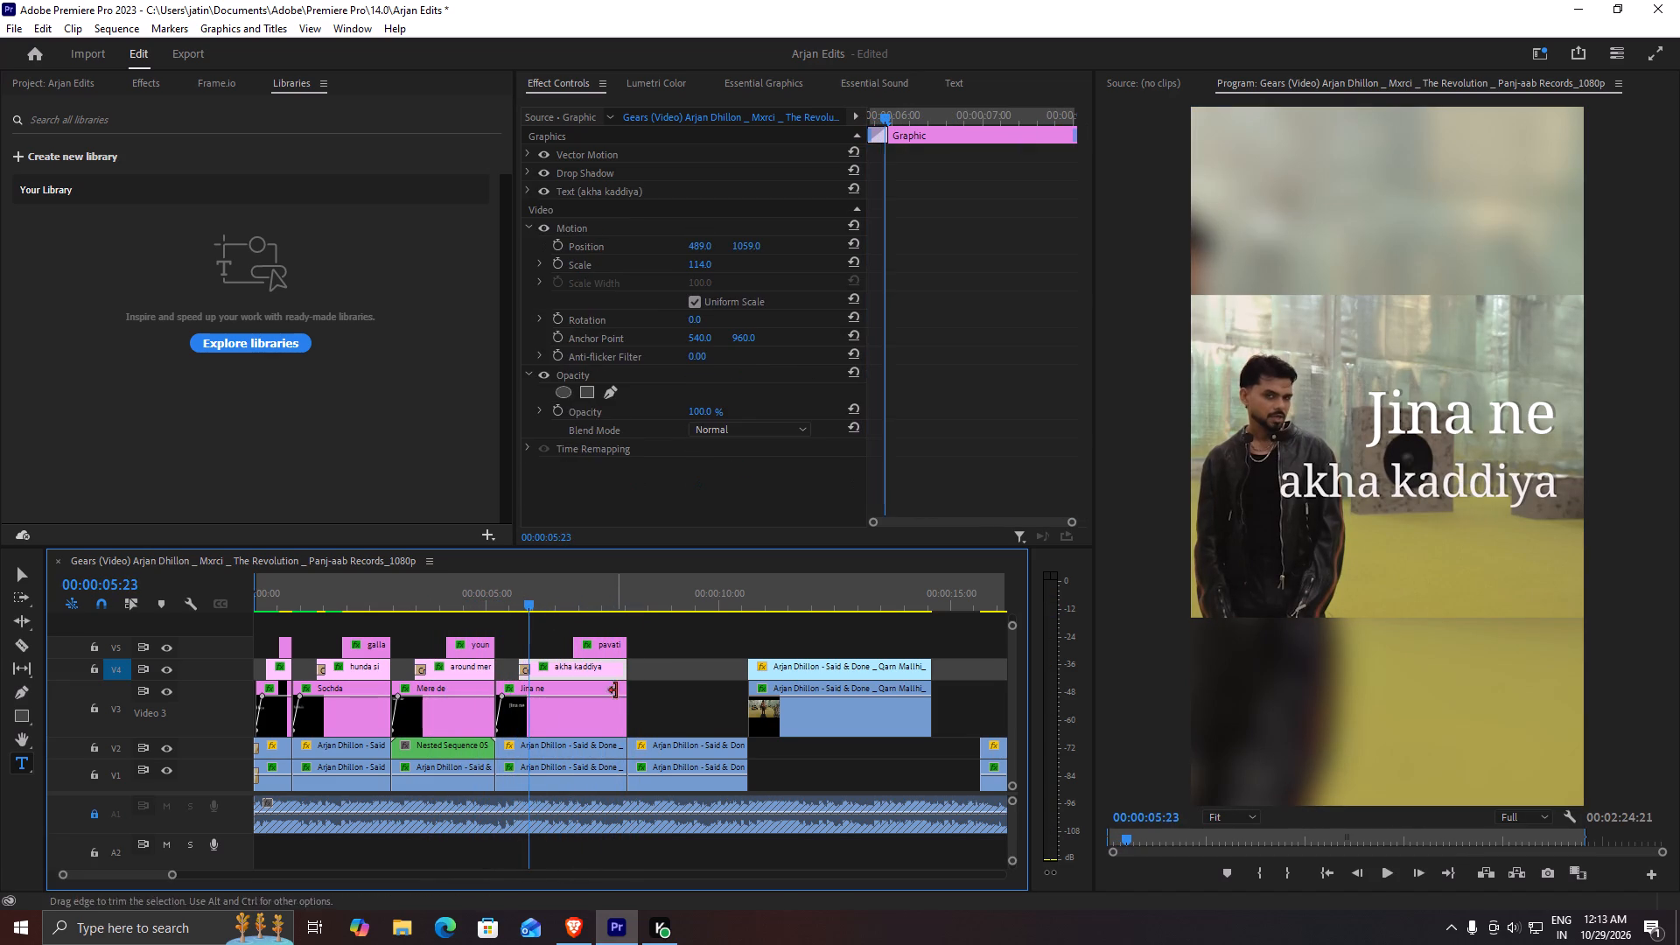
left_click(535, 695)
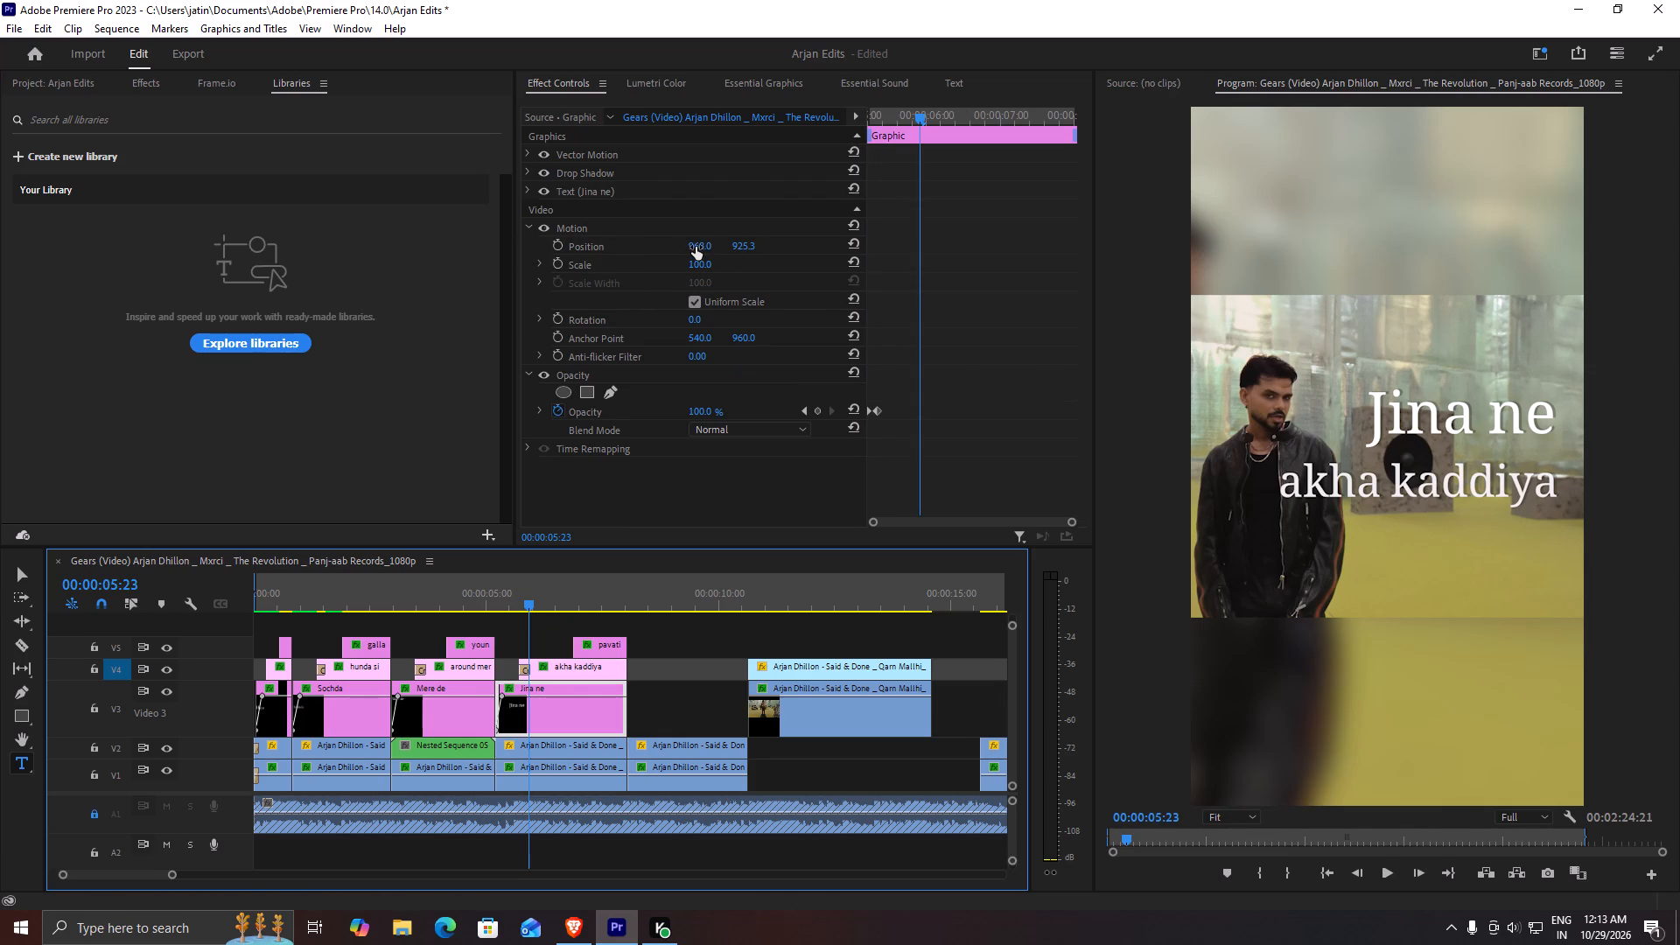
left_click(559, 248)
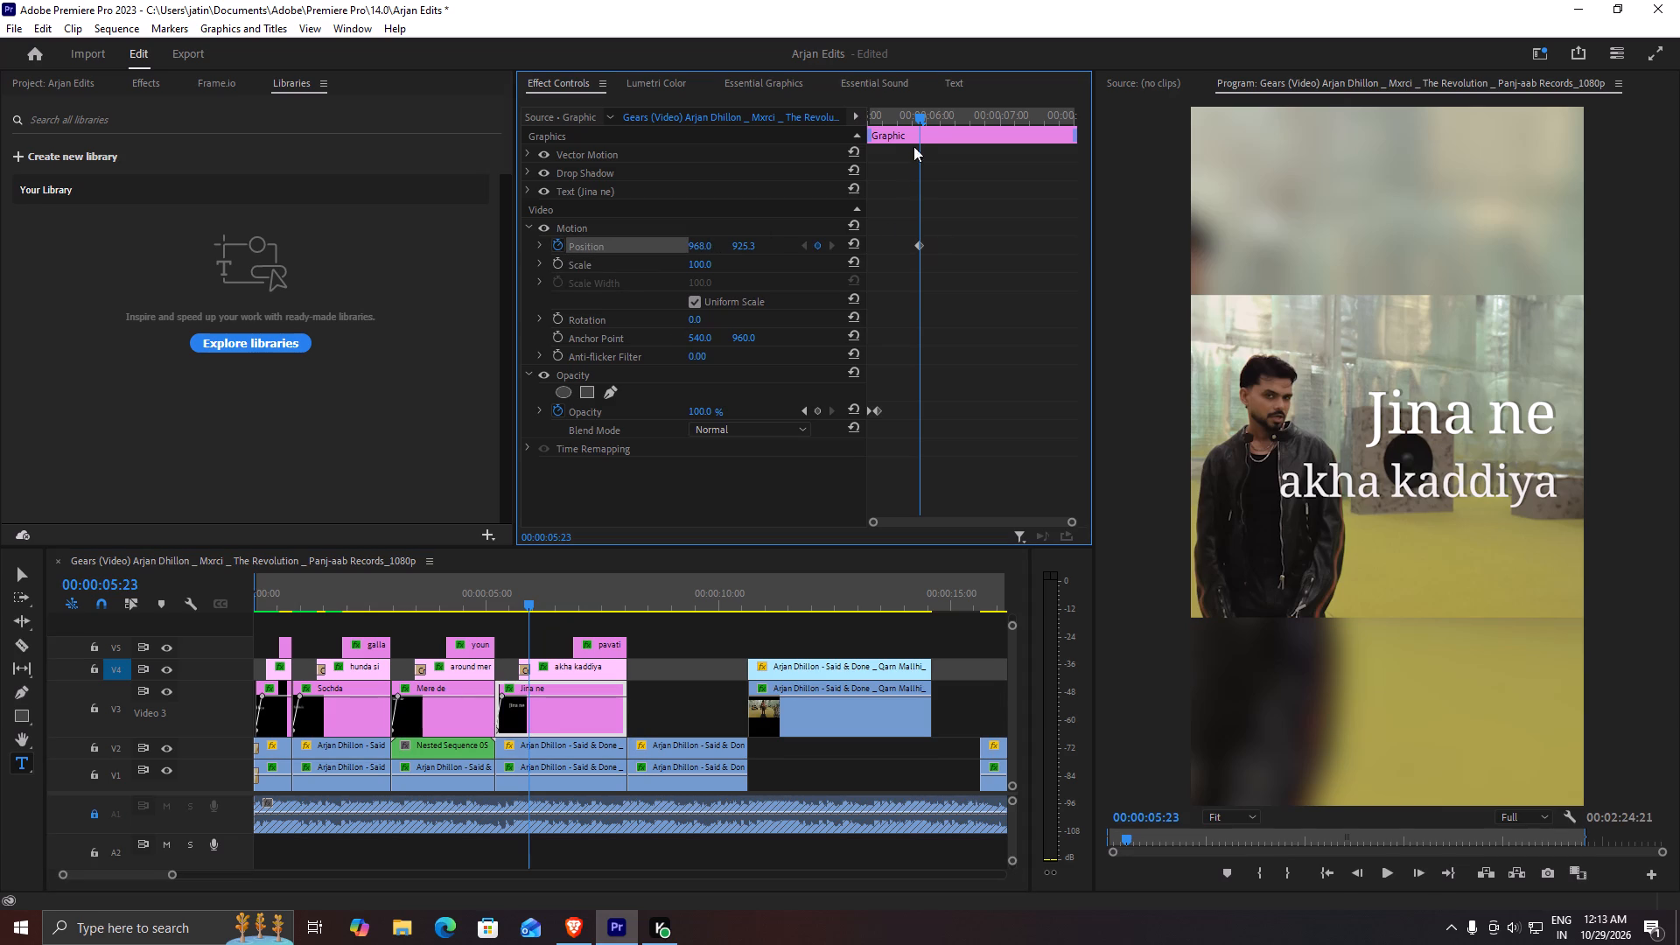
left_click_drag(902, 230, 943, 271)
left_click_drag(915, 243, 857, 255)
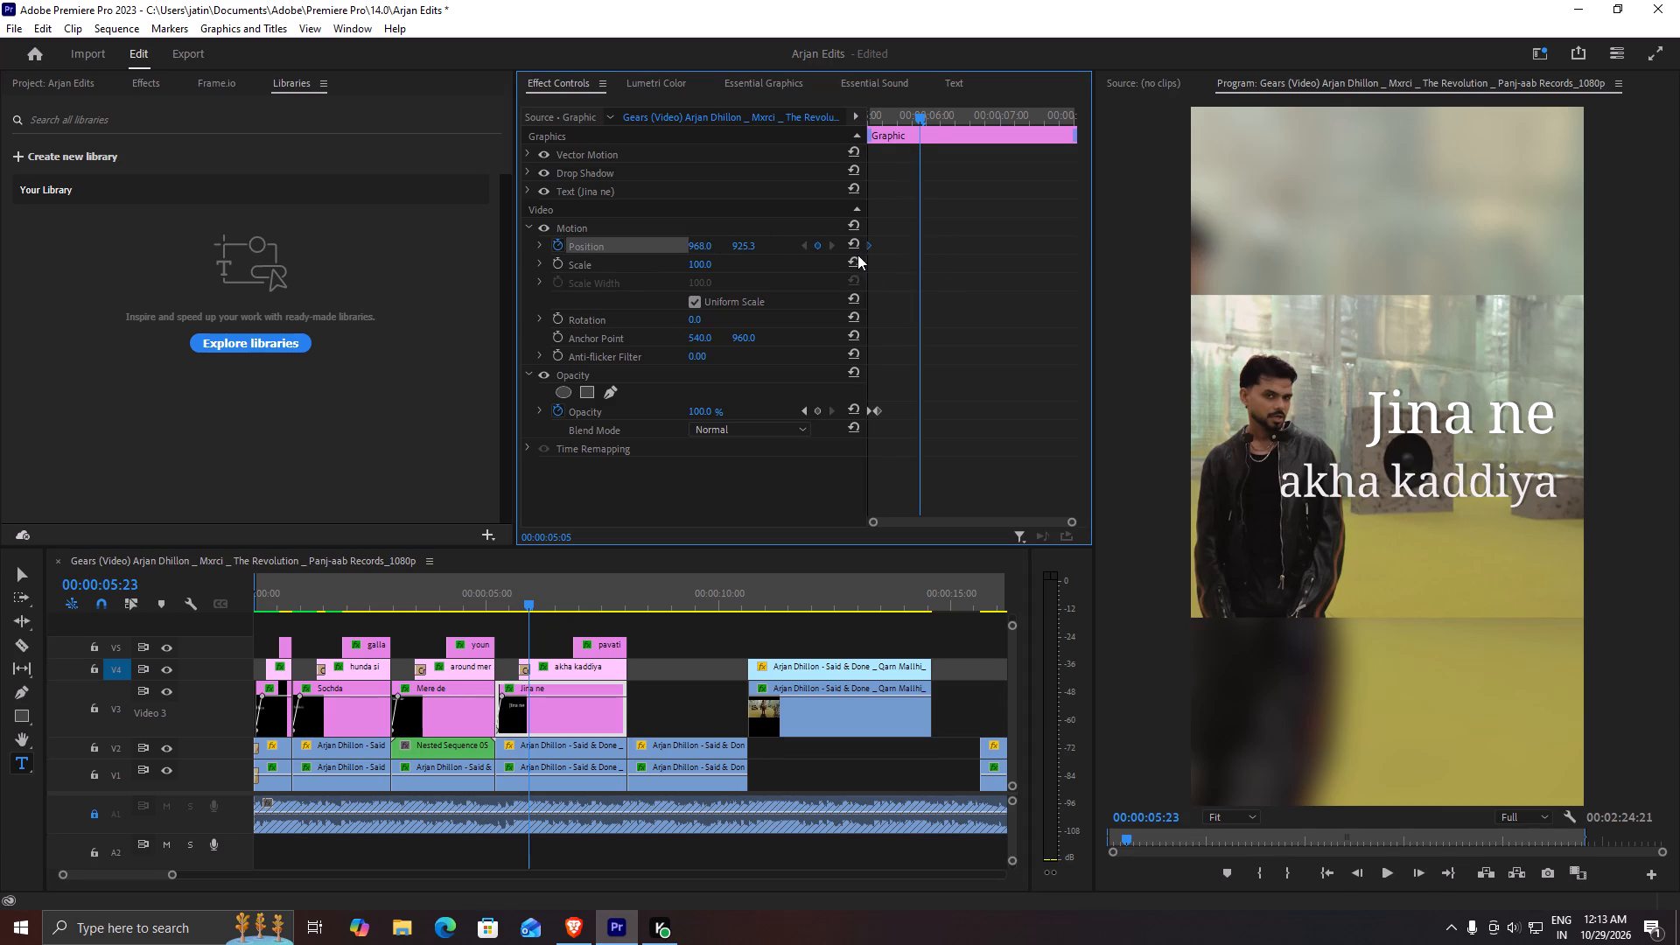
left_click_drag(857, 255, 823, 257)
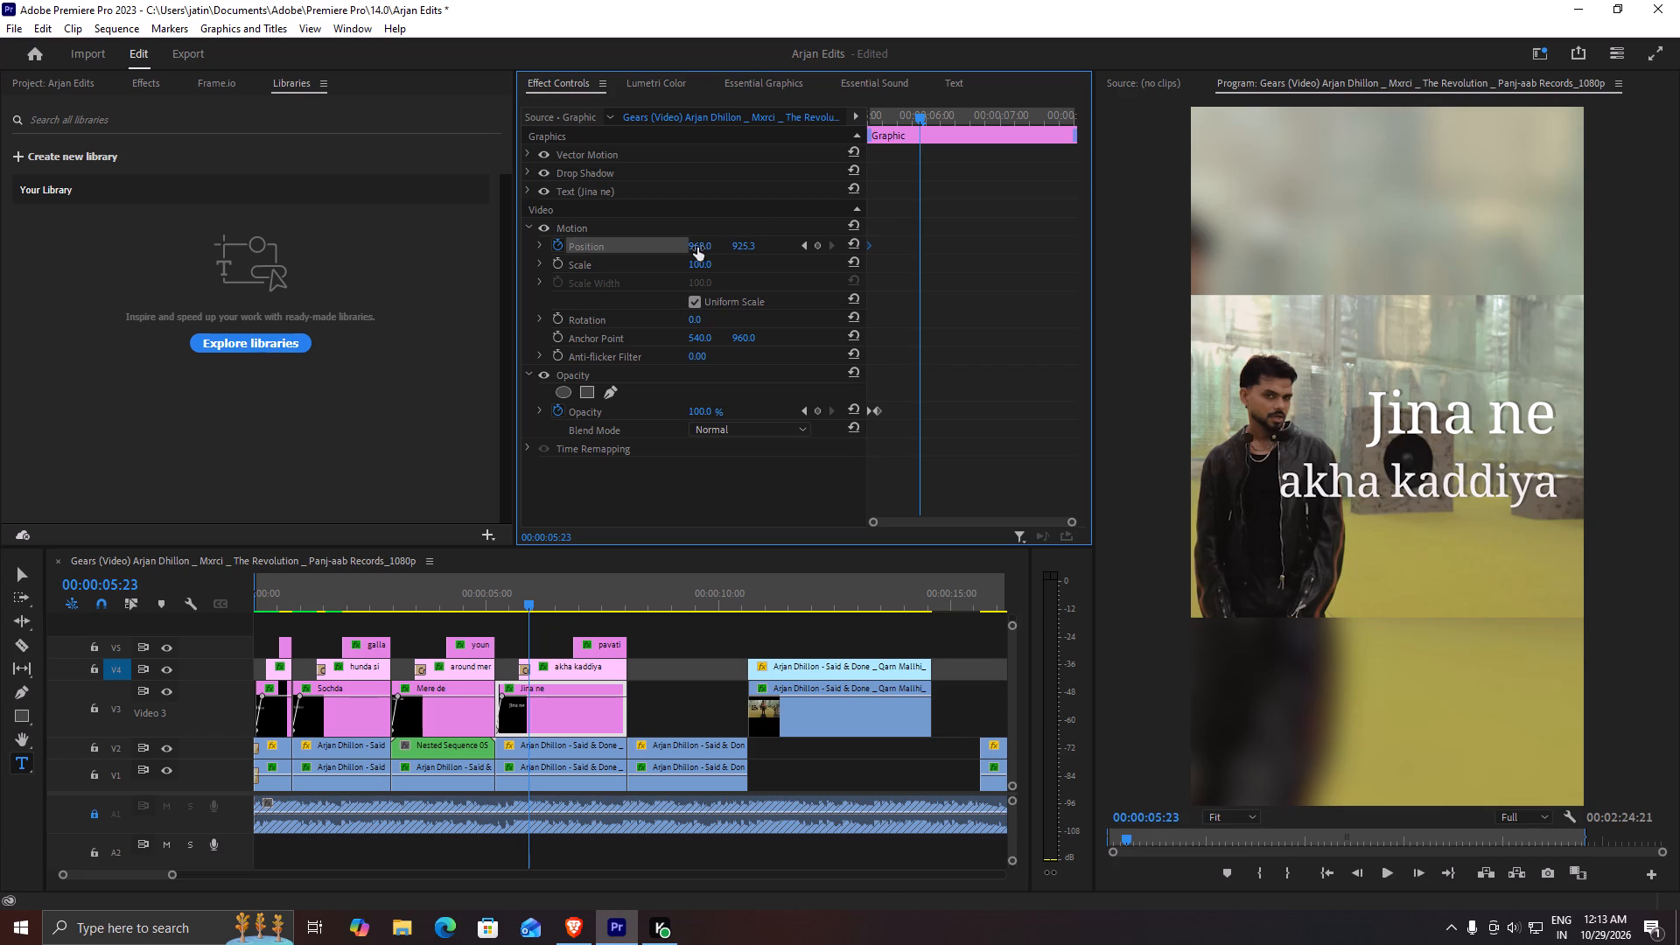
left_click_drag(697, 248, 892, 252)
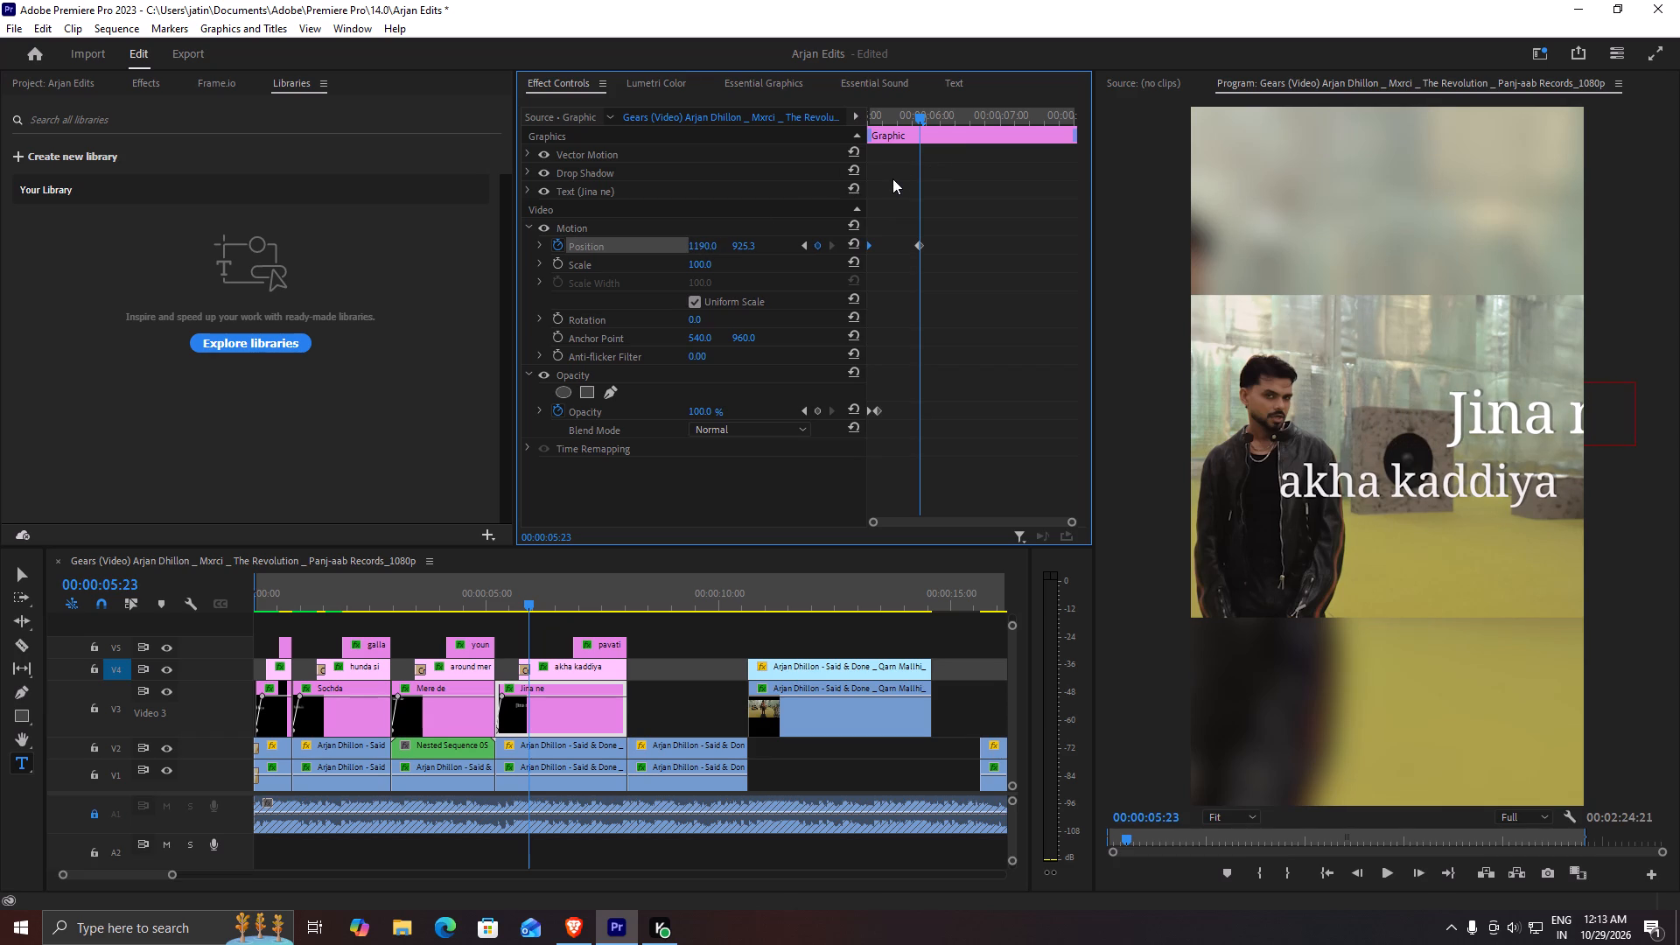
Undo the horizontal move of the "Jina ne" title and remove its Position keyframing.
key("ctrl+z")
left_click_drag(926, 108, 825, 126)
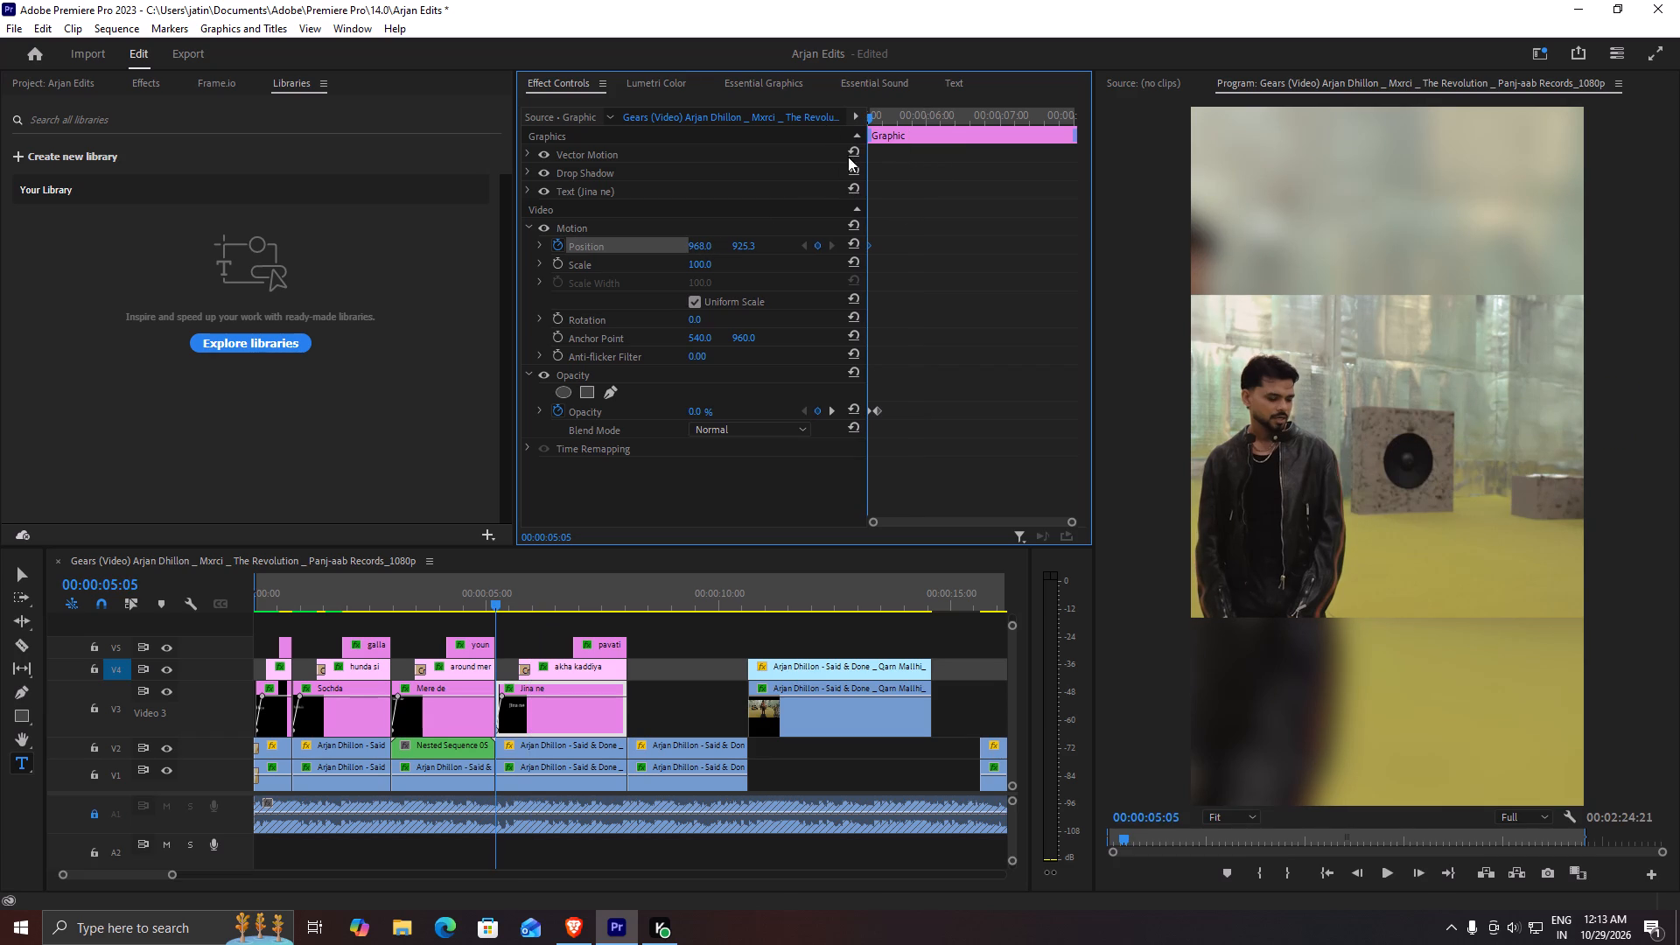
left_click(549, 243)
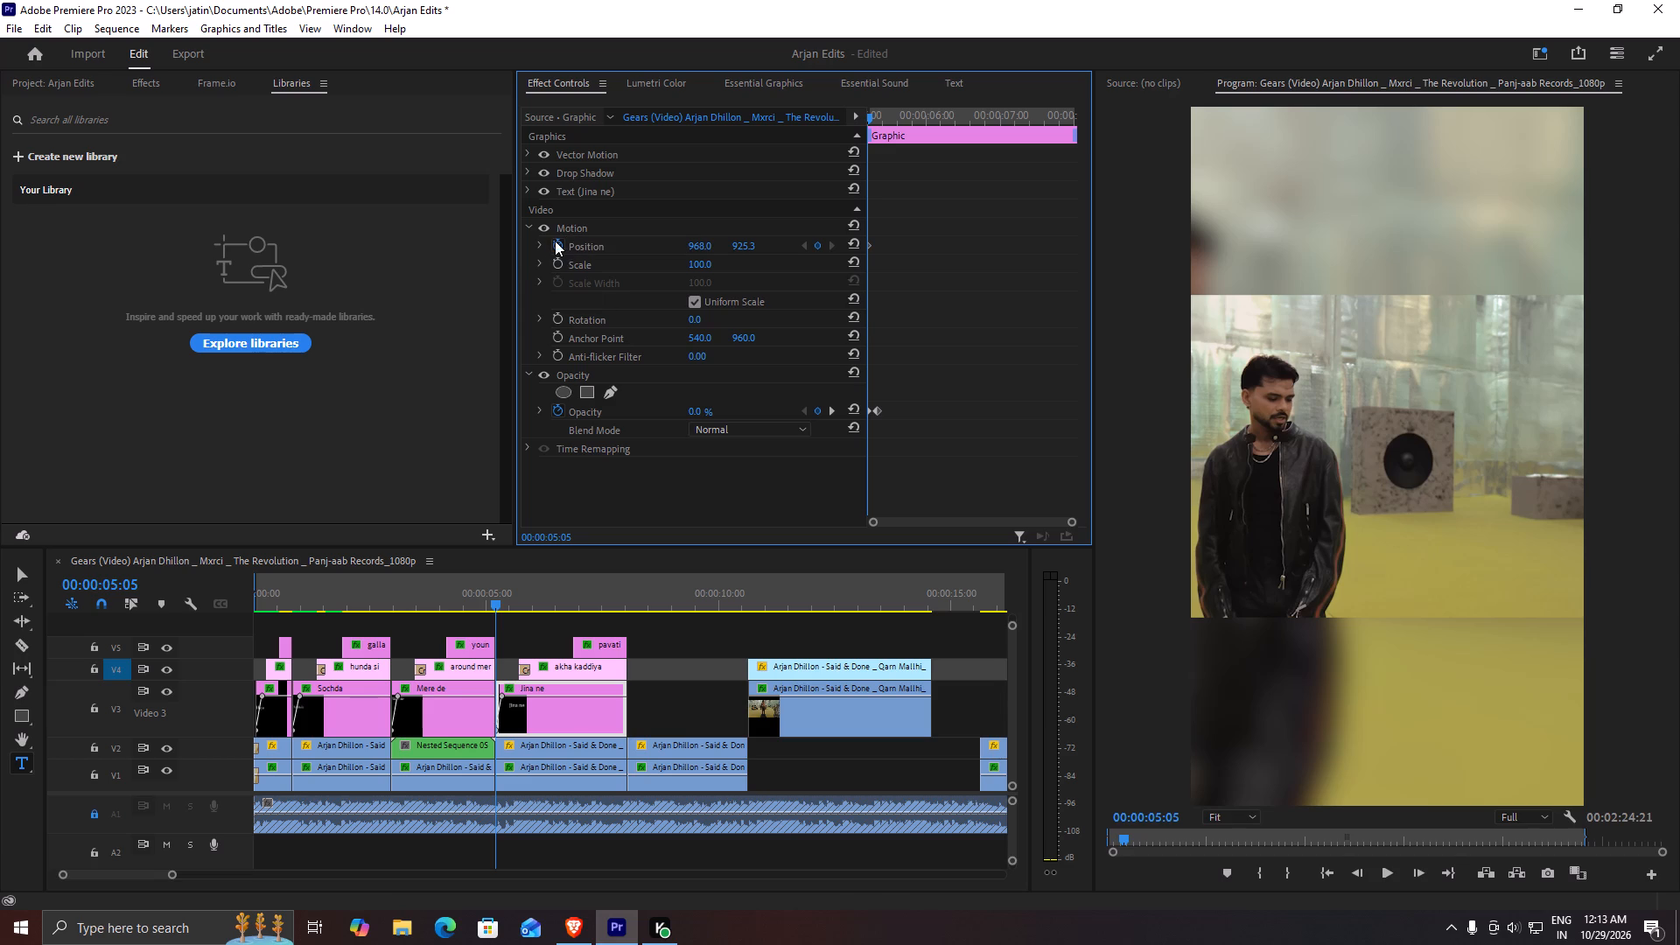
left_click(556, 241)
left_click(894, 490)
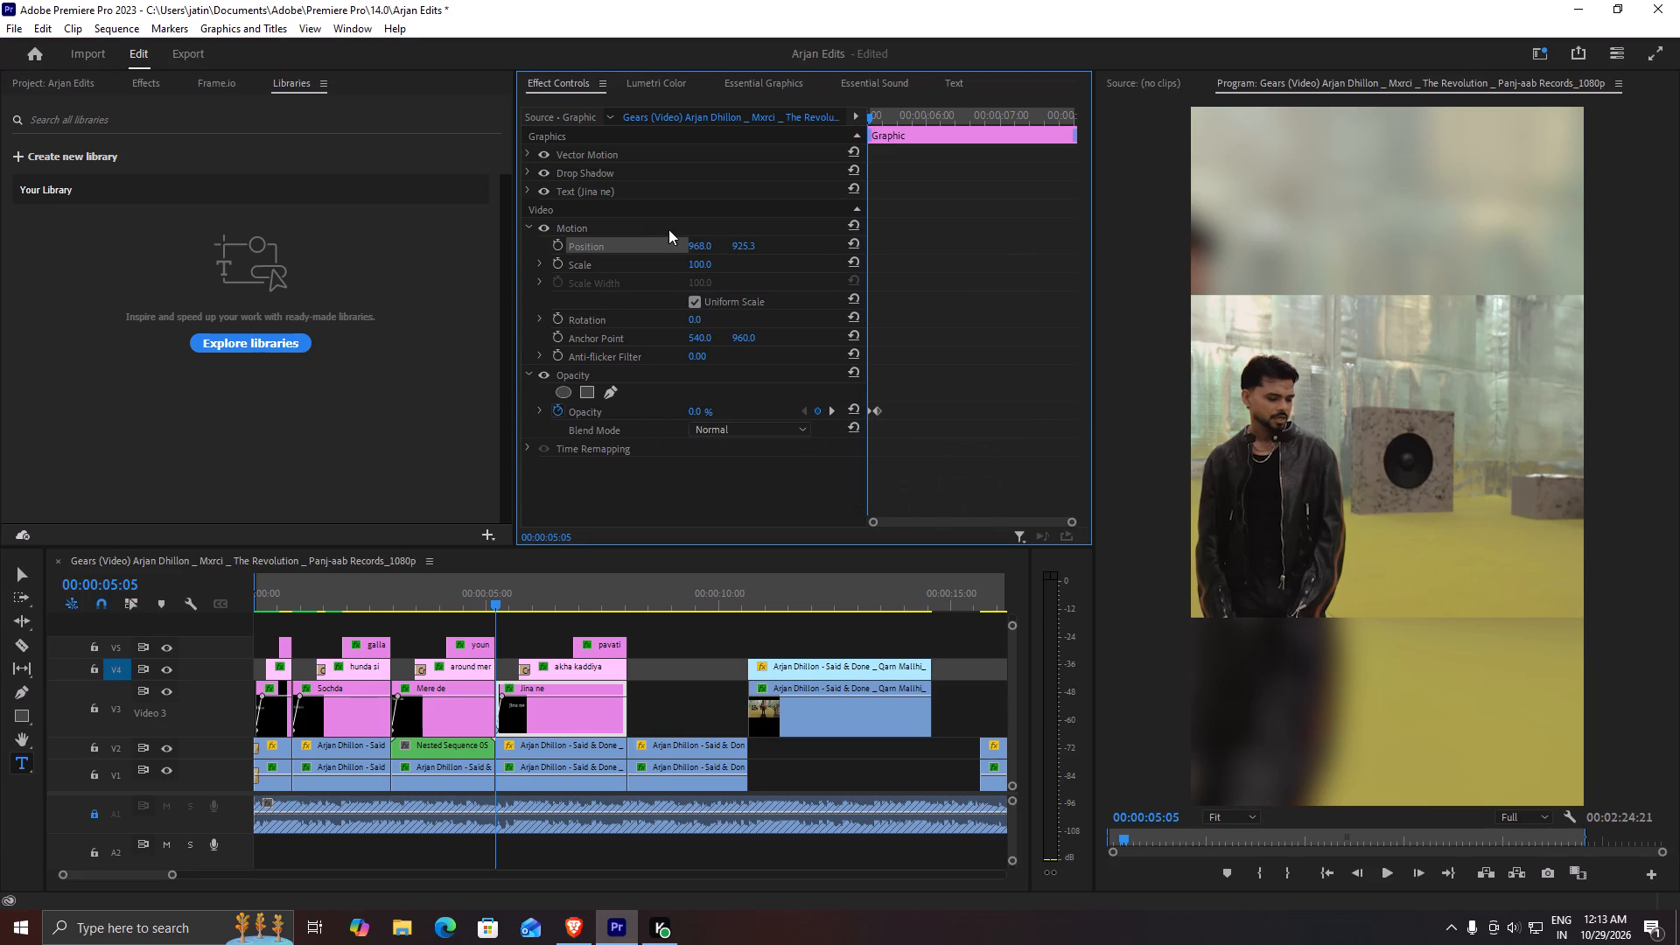
Enable Position keyframing at the start of the "Jina ne" title, 00:00:05:05, with an X of 1032.
left_click(556, 246)
left_click_drag(934, 257, 850, 220)
left_click_drag(694, 247, 759, 248)
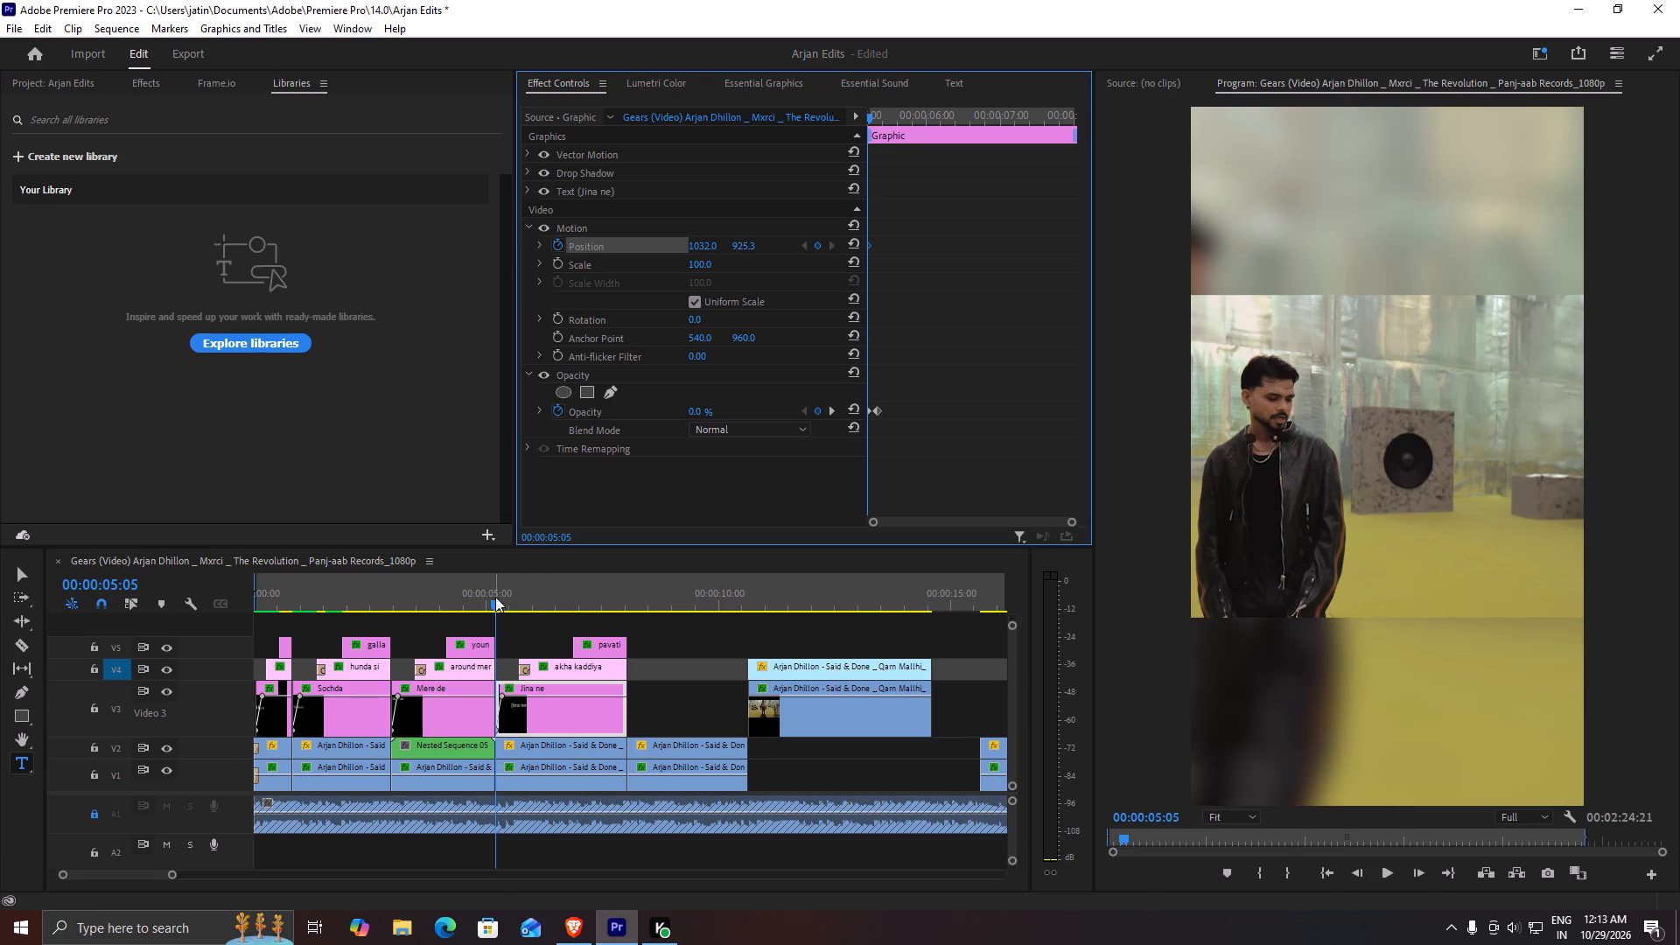
Preview the "Jina ne" title's entrance and raise its Opacity keyframe at the clip start to 95%.
left_click(498, 603)
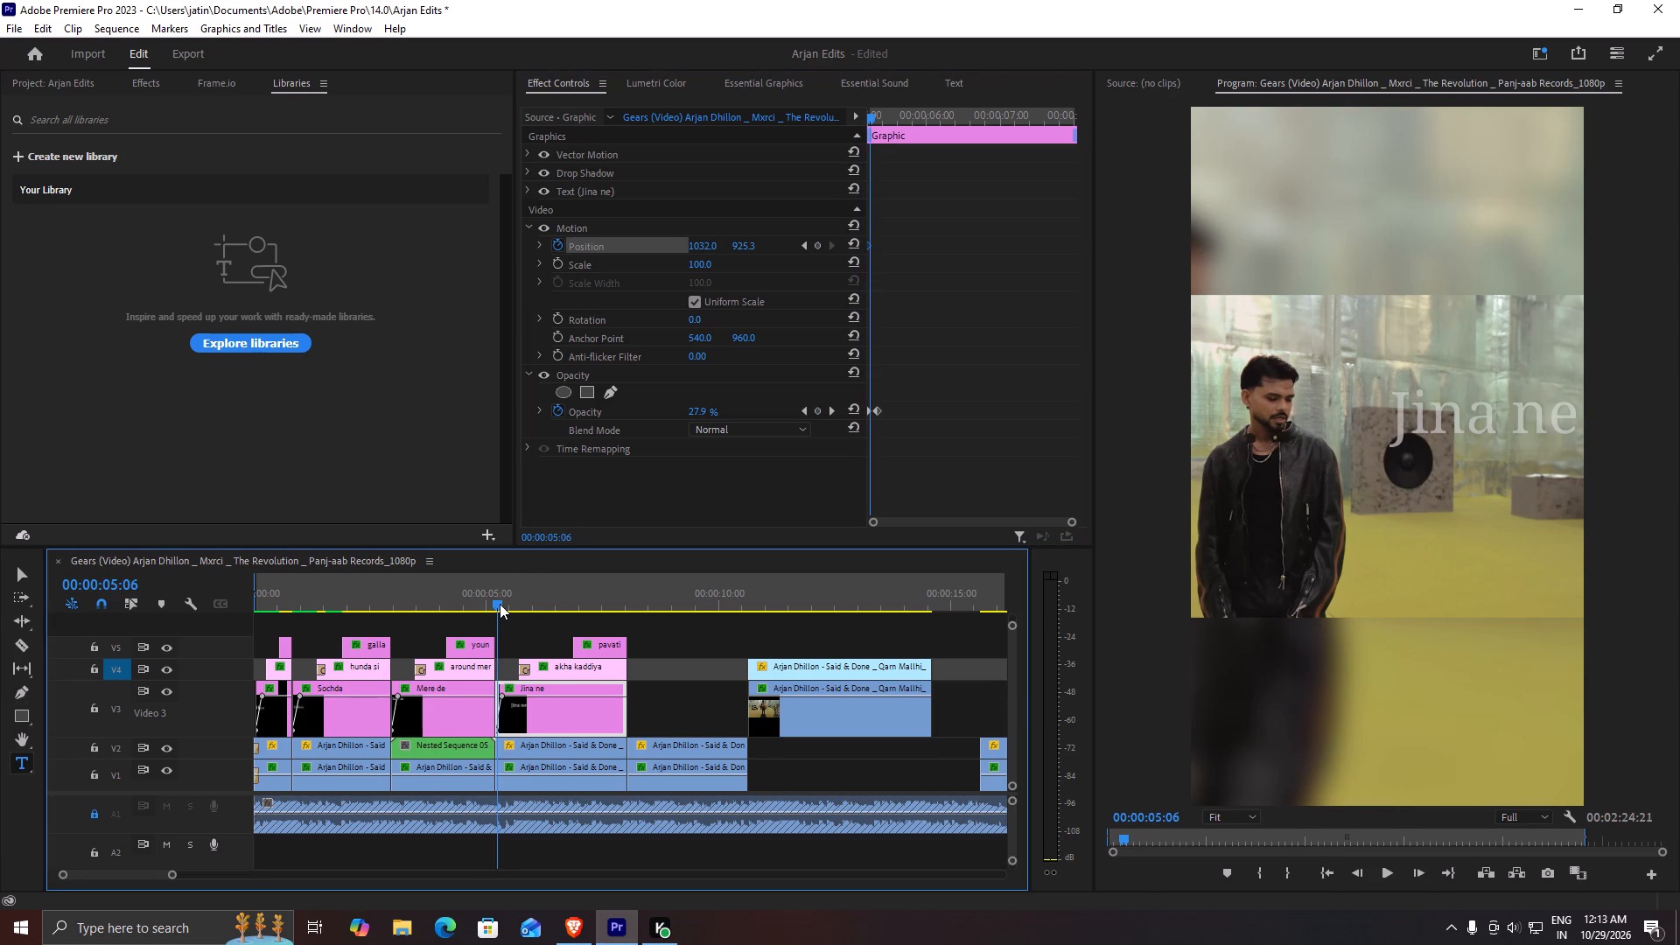
left_click(549, 704)
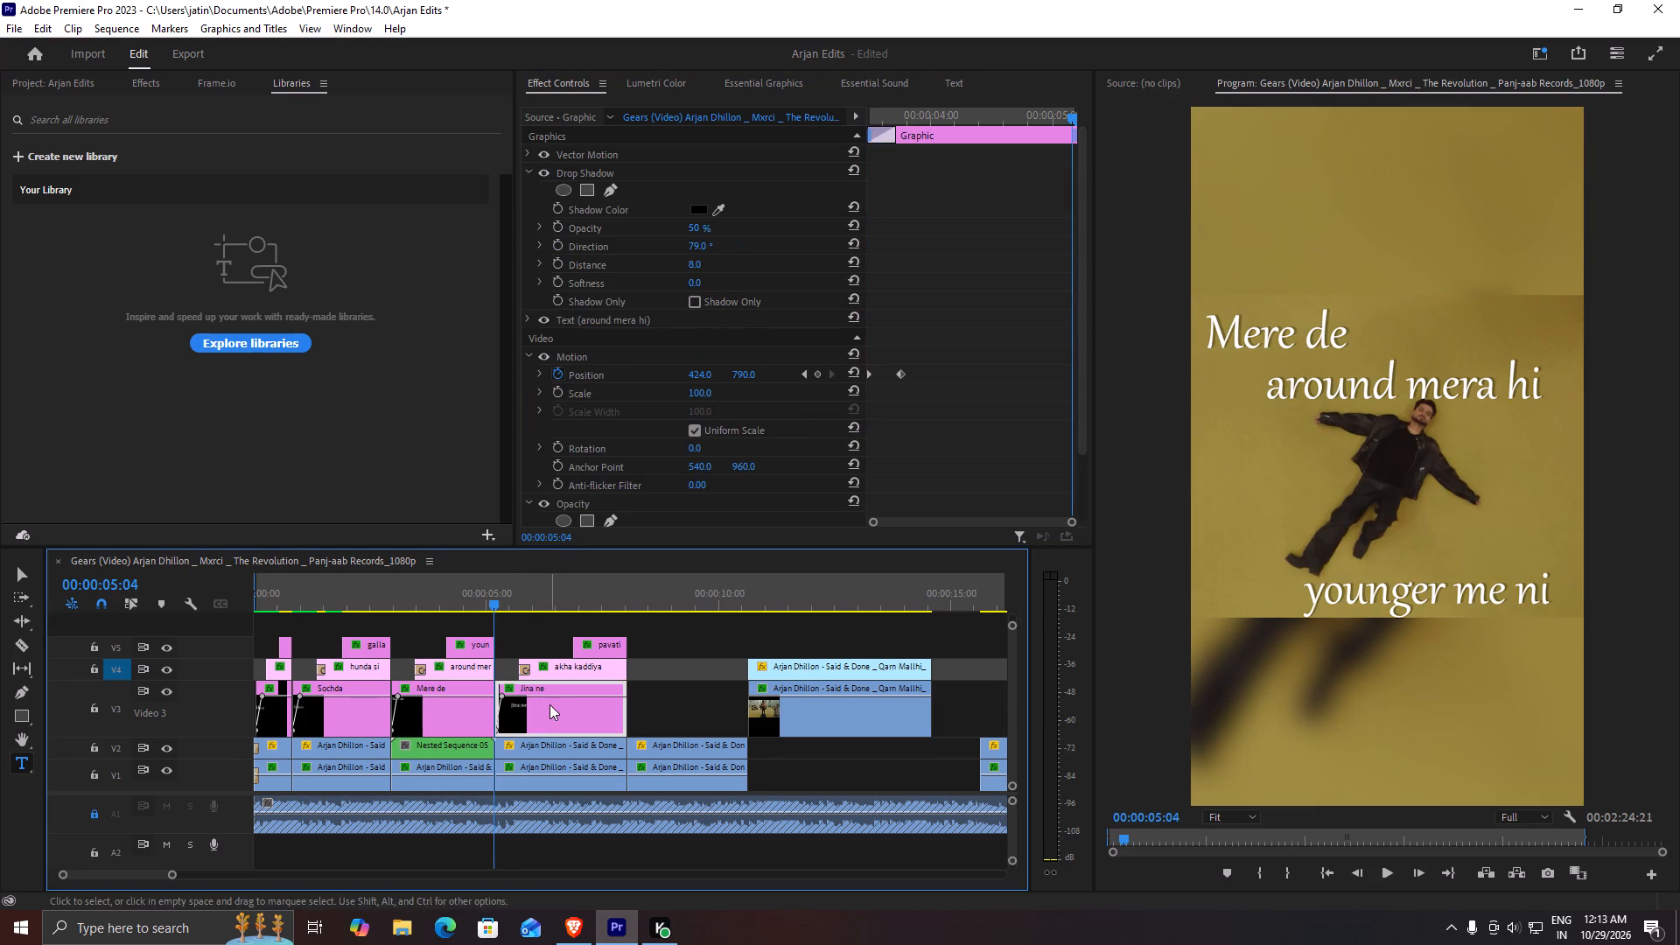
left_click_drag(927, 117, 806, 127)
key("space")
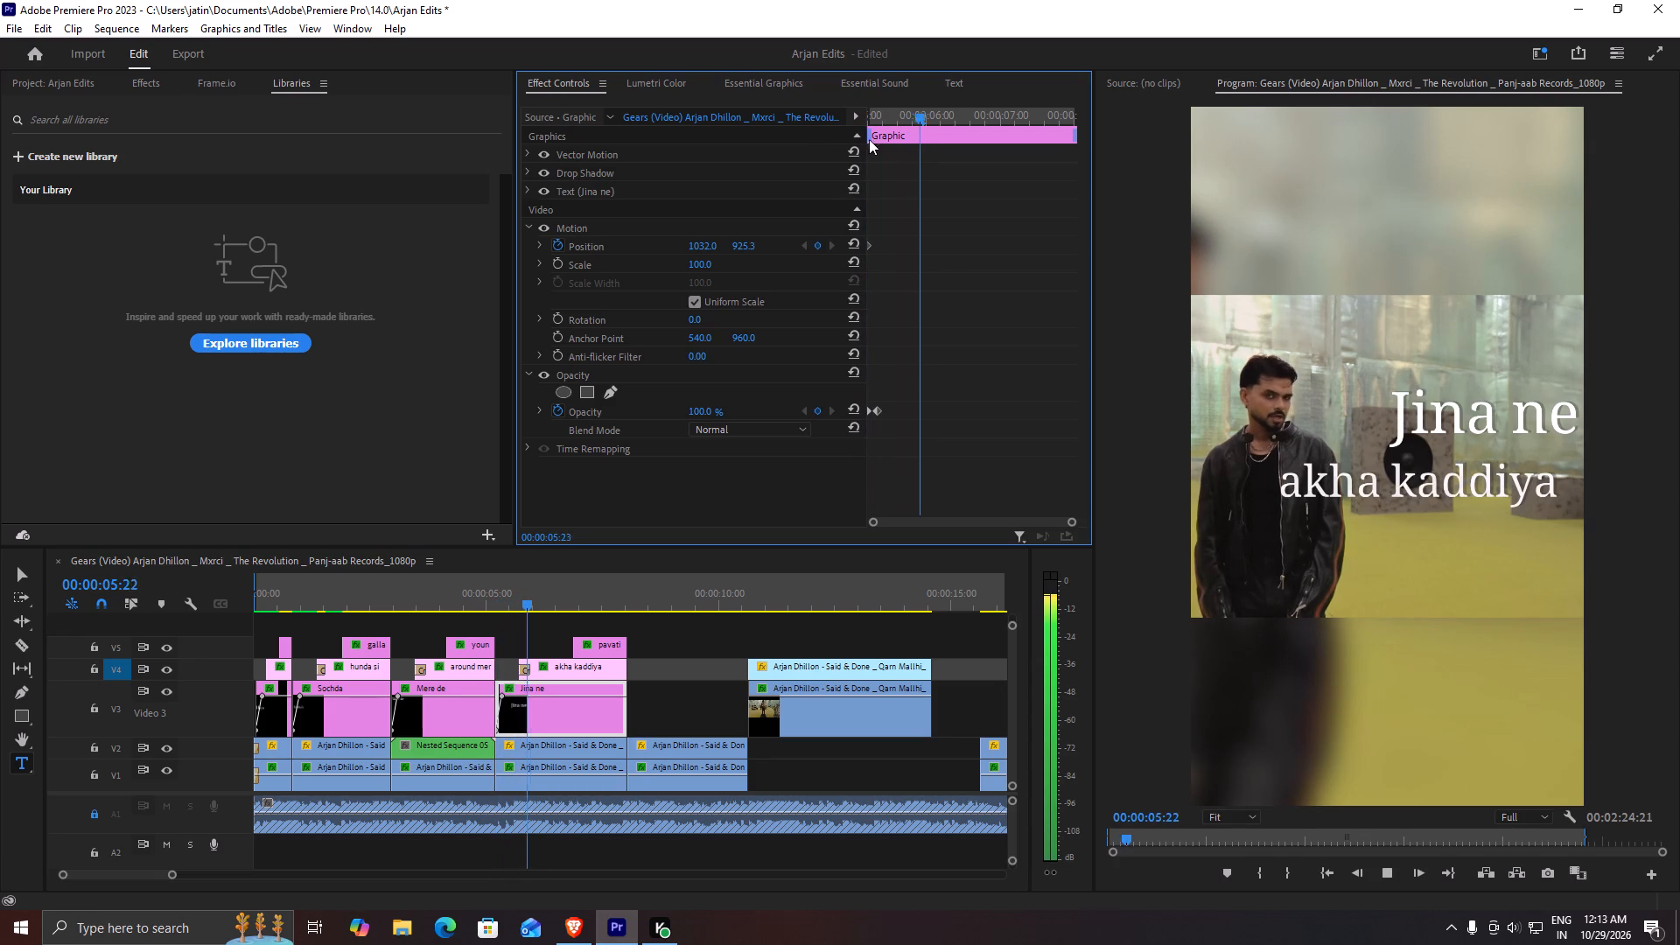
key("space")
left_click_drag(952, 105, 810, 128)
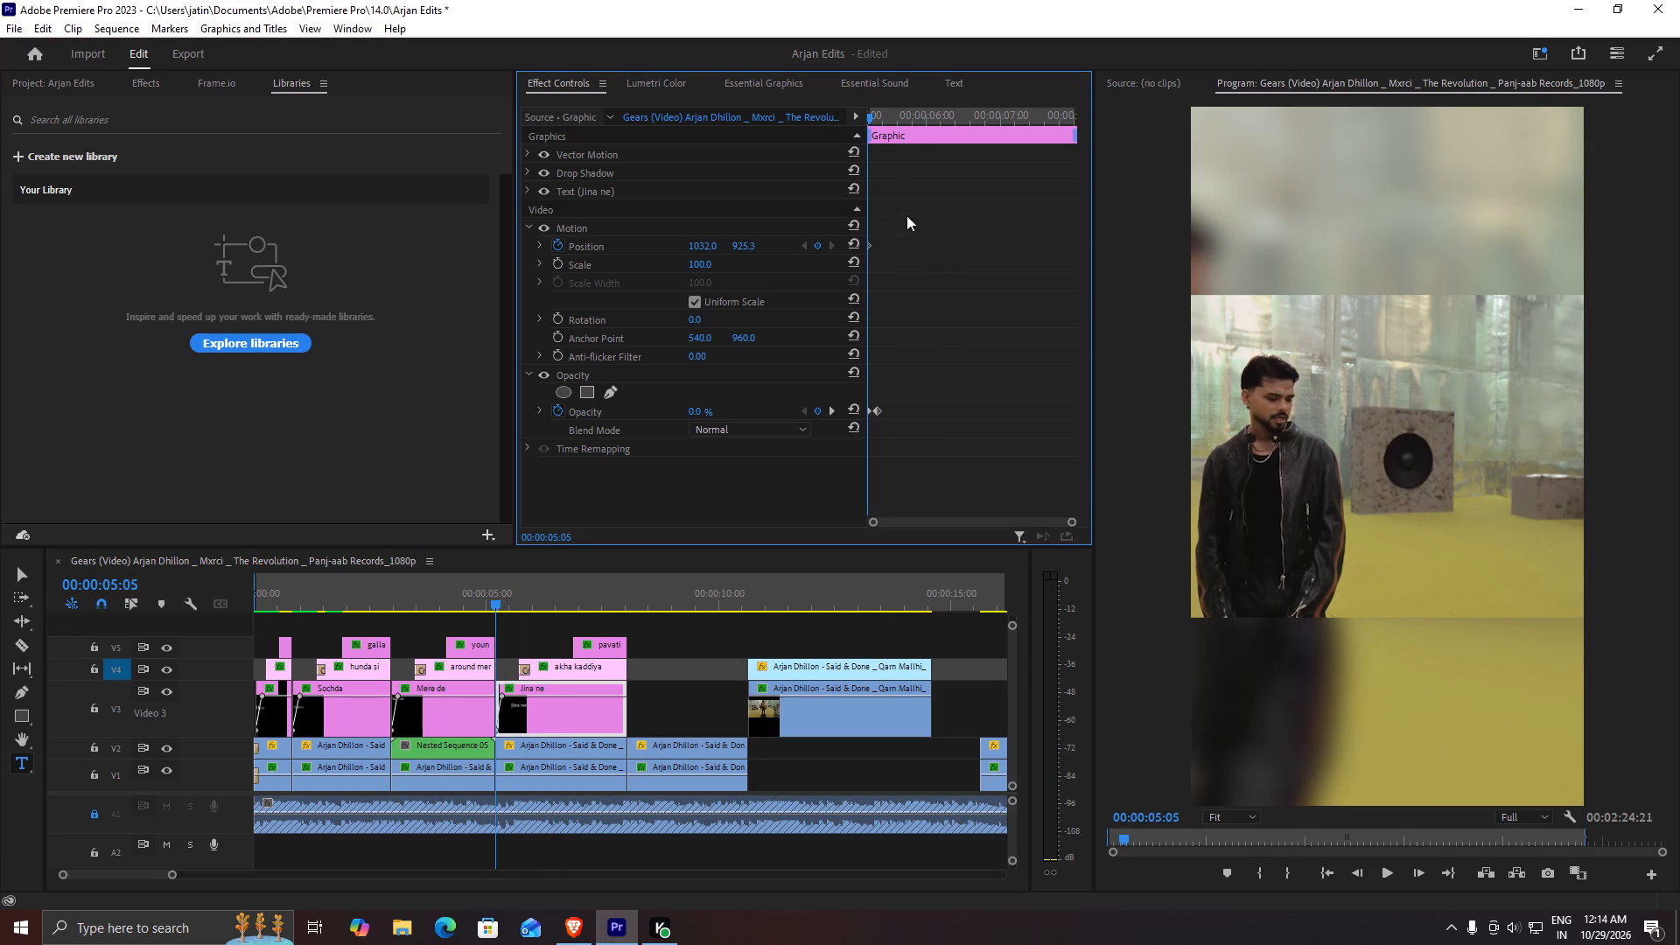
left_click(562, 411)
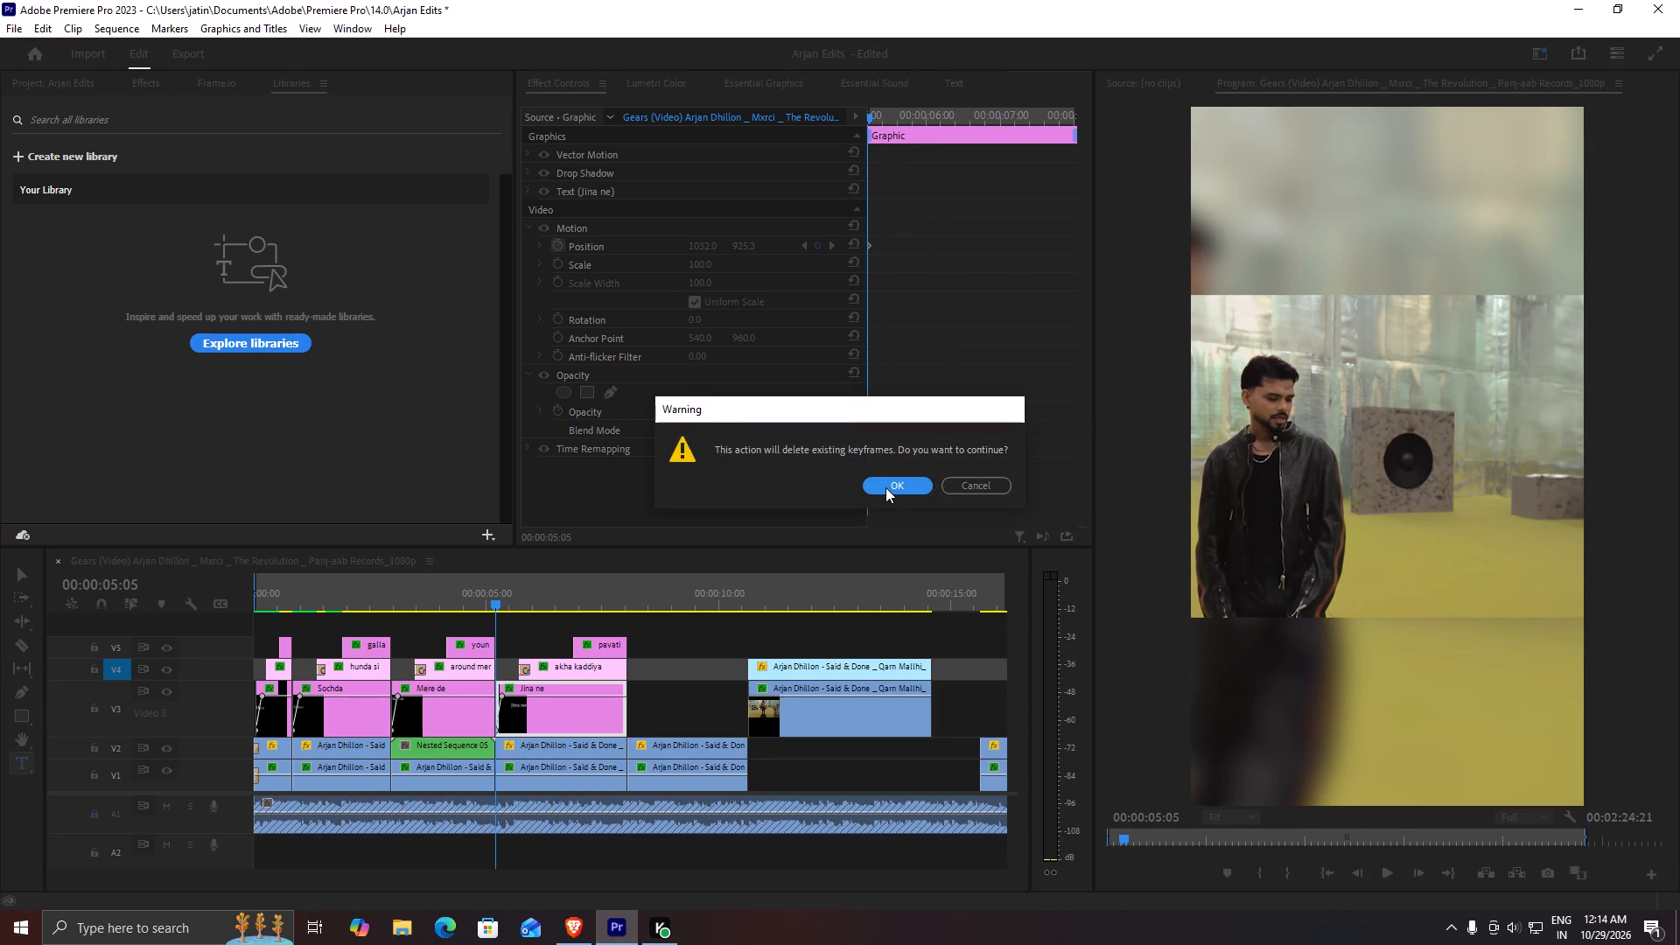
left_click(955, 478)
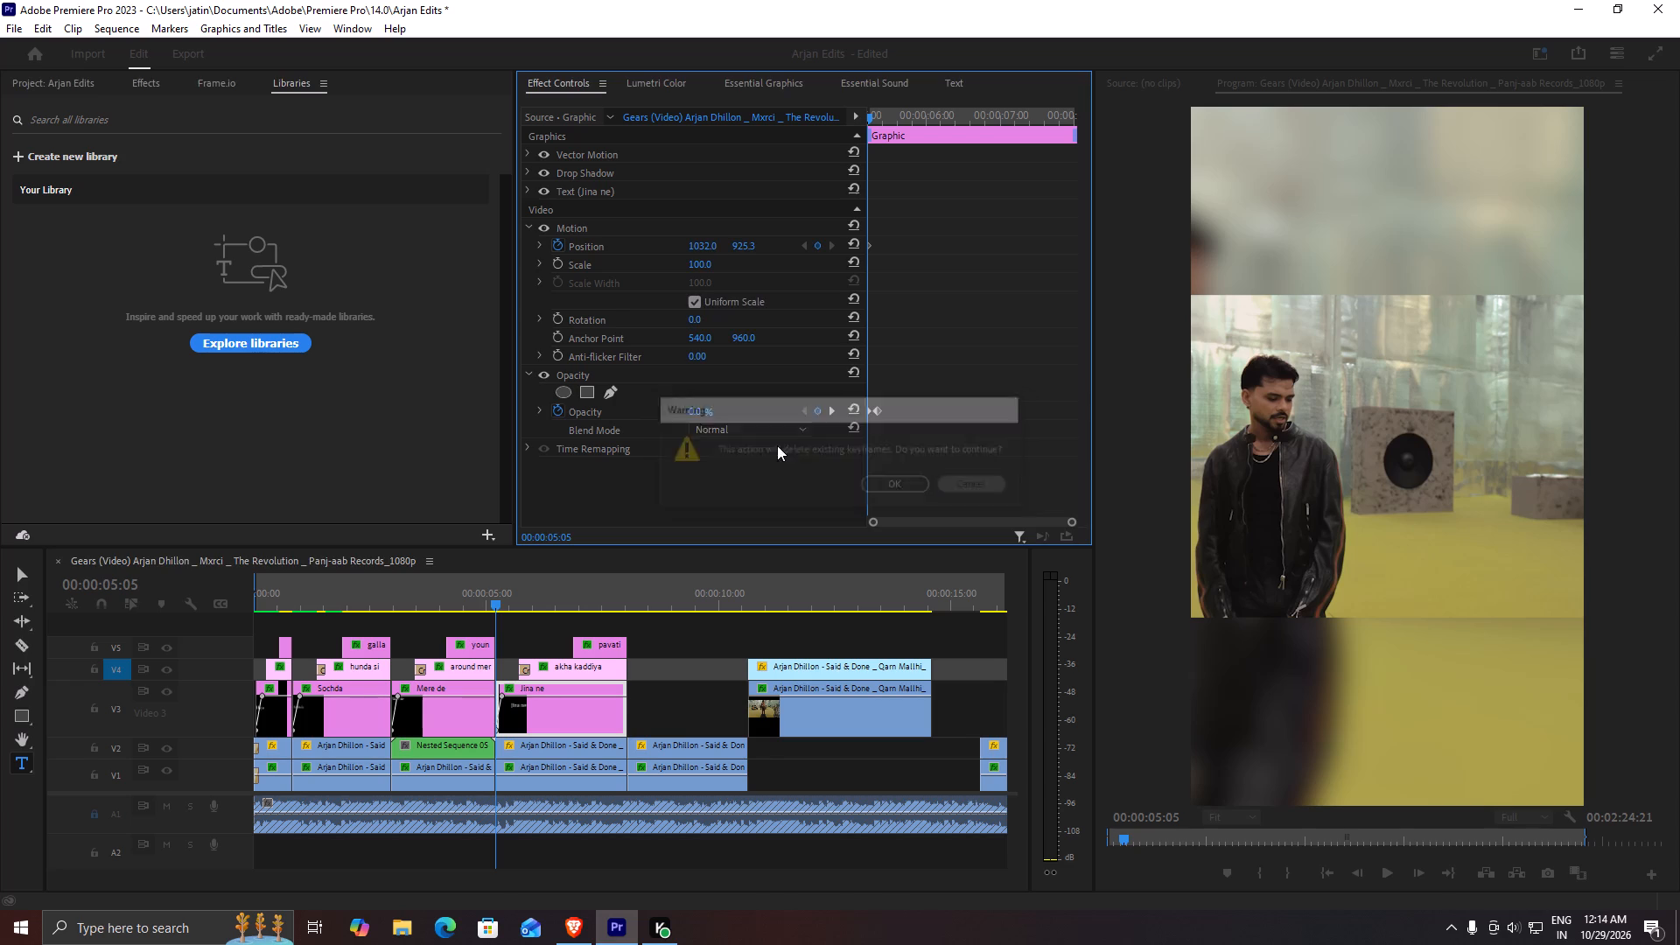
left_click_drag(703, 414, 860, 417)
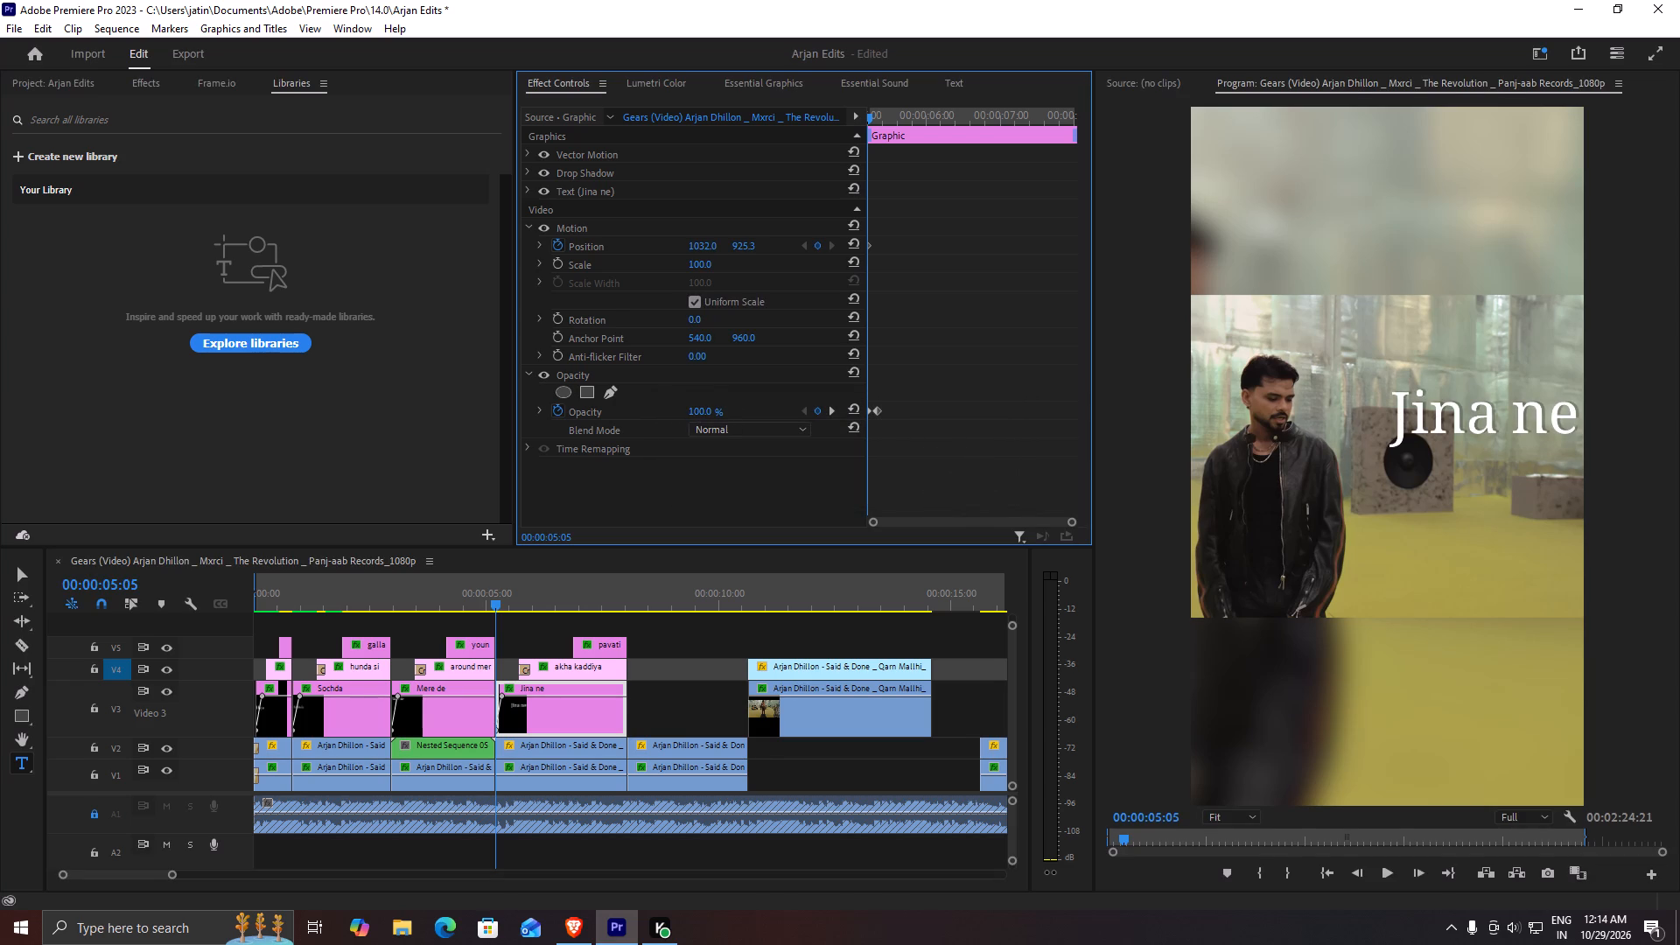
left_click_drag(860, 417, 855, 408)
Set the "Jina ne" title's starting Position keyframe to an X of 1120, partly beyond the frame's edge.
left_click(696, 248)
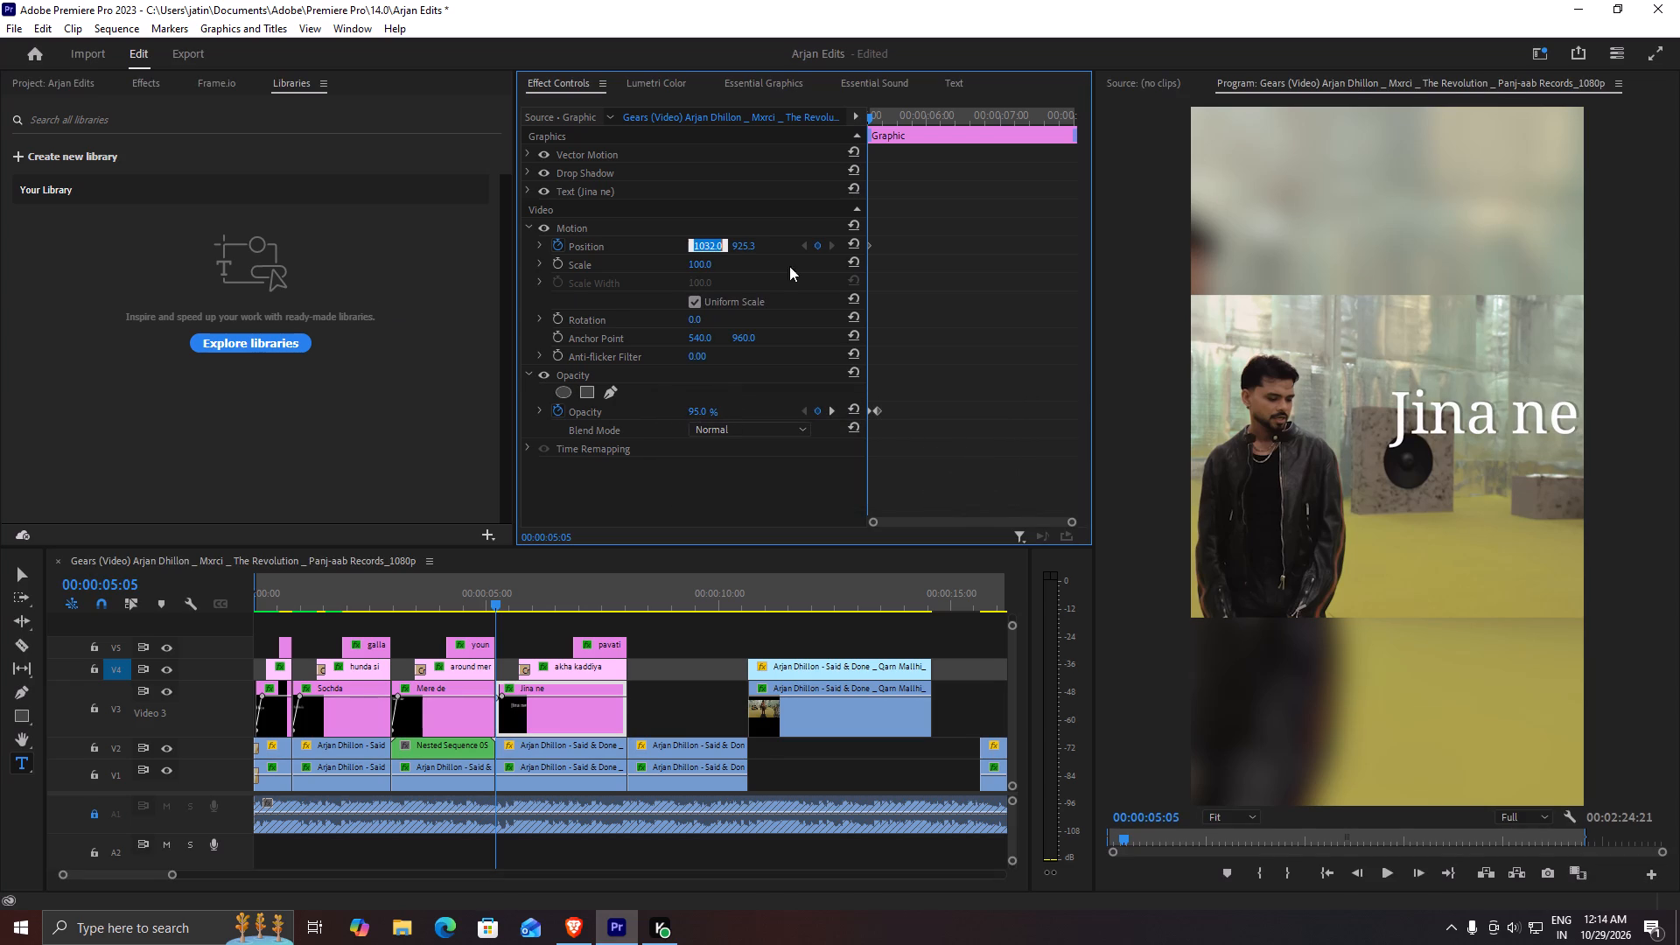
left_click_drag(907, 287, 861, 229)
left_click_drag(701, 247, 719, 250)
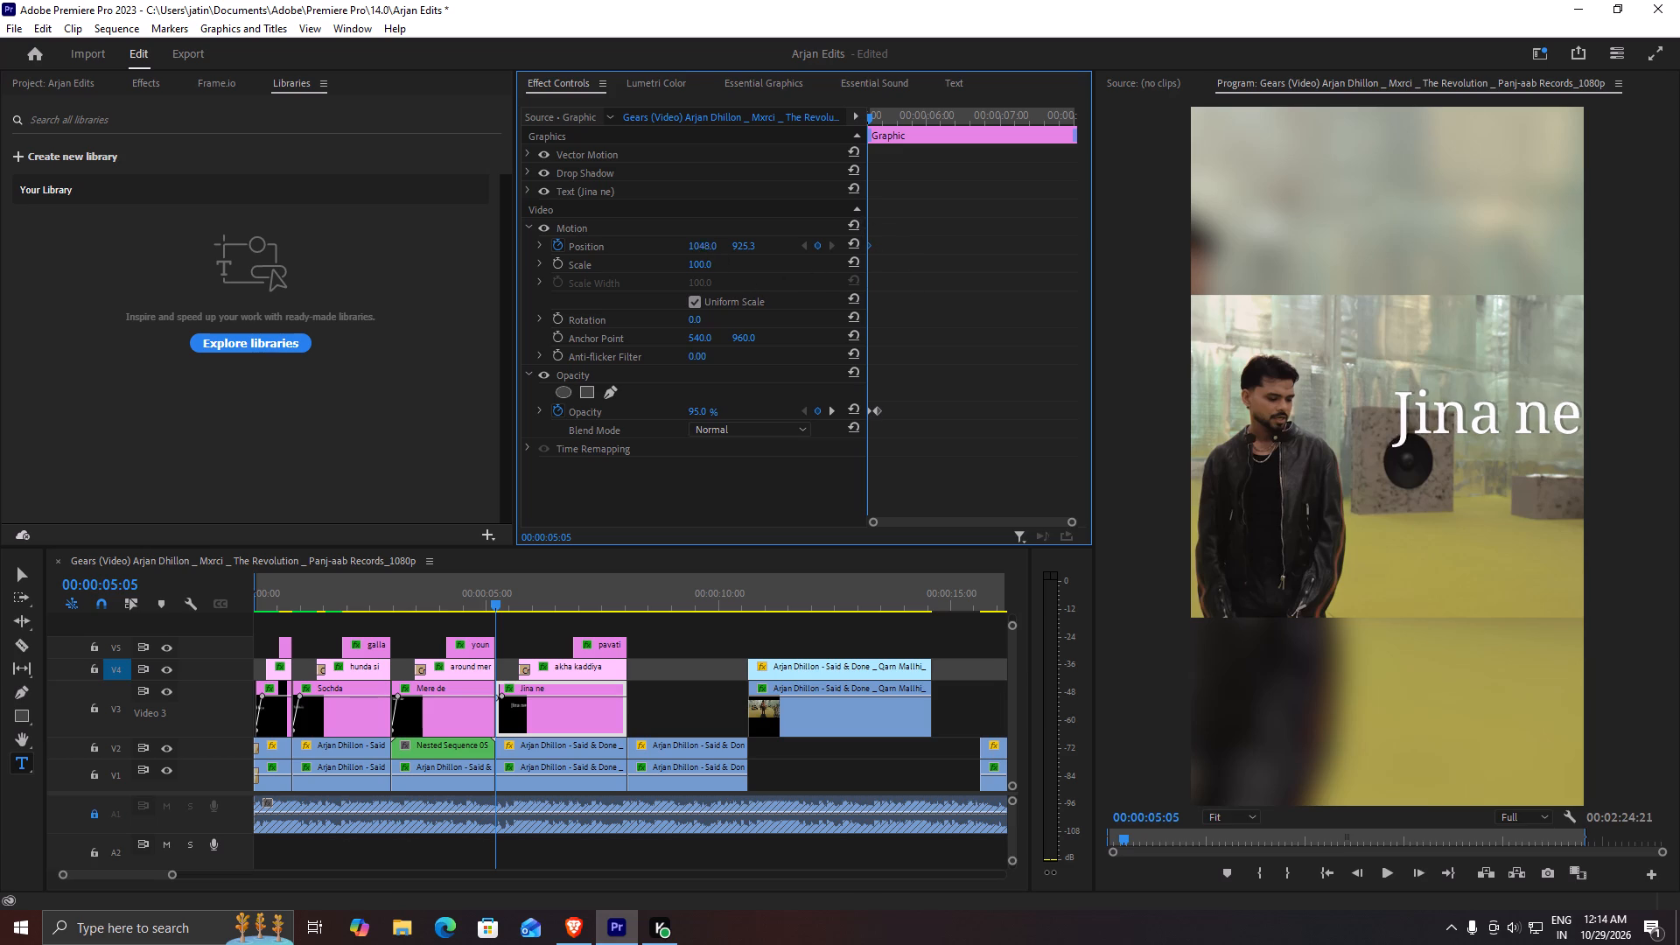
left_click_drag(719, 250, 781, 250)
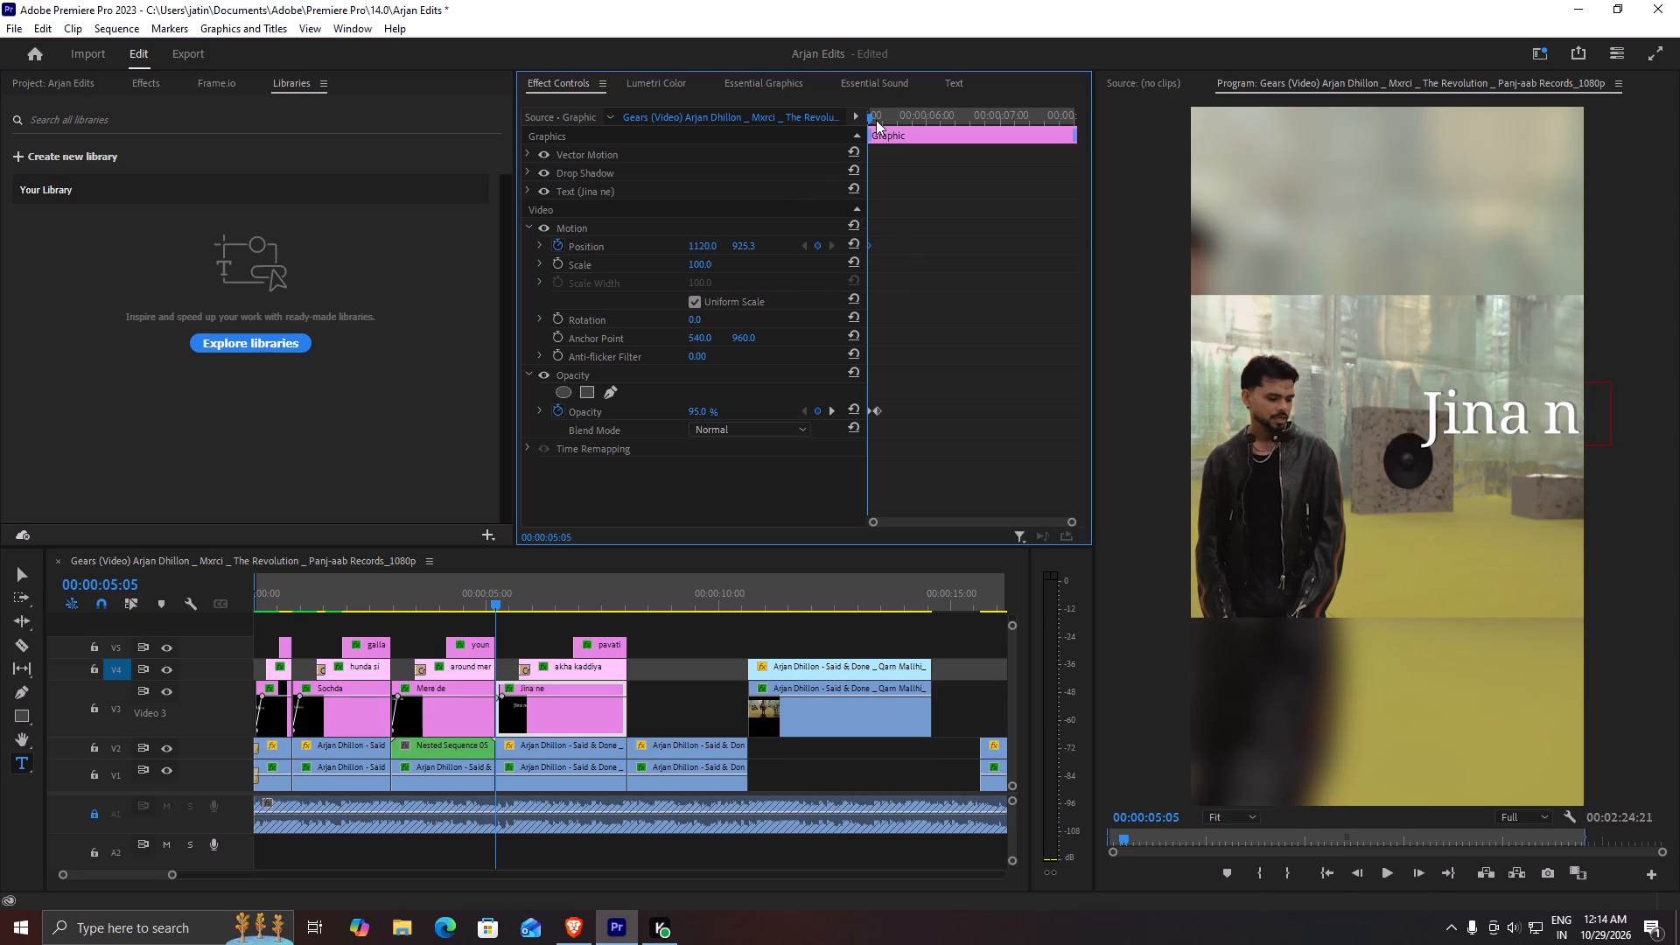
Add a second Position keyframe to the "Jina ne" title at 00:00:05:12 with an X of 968.
left_click_drag(874, 116, 890, 117)
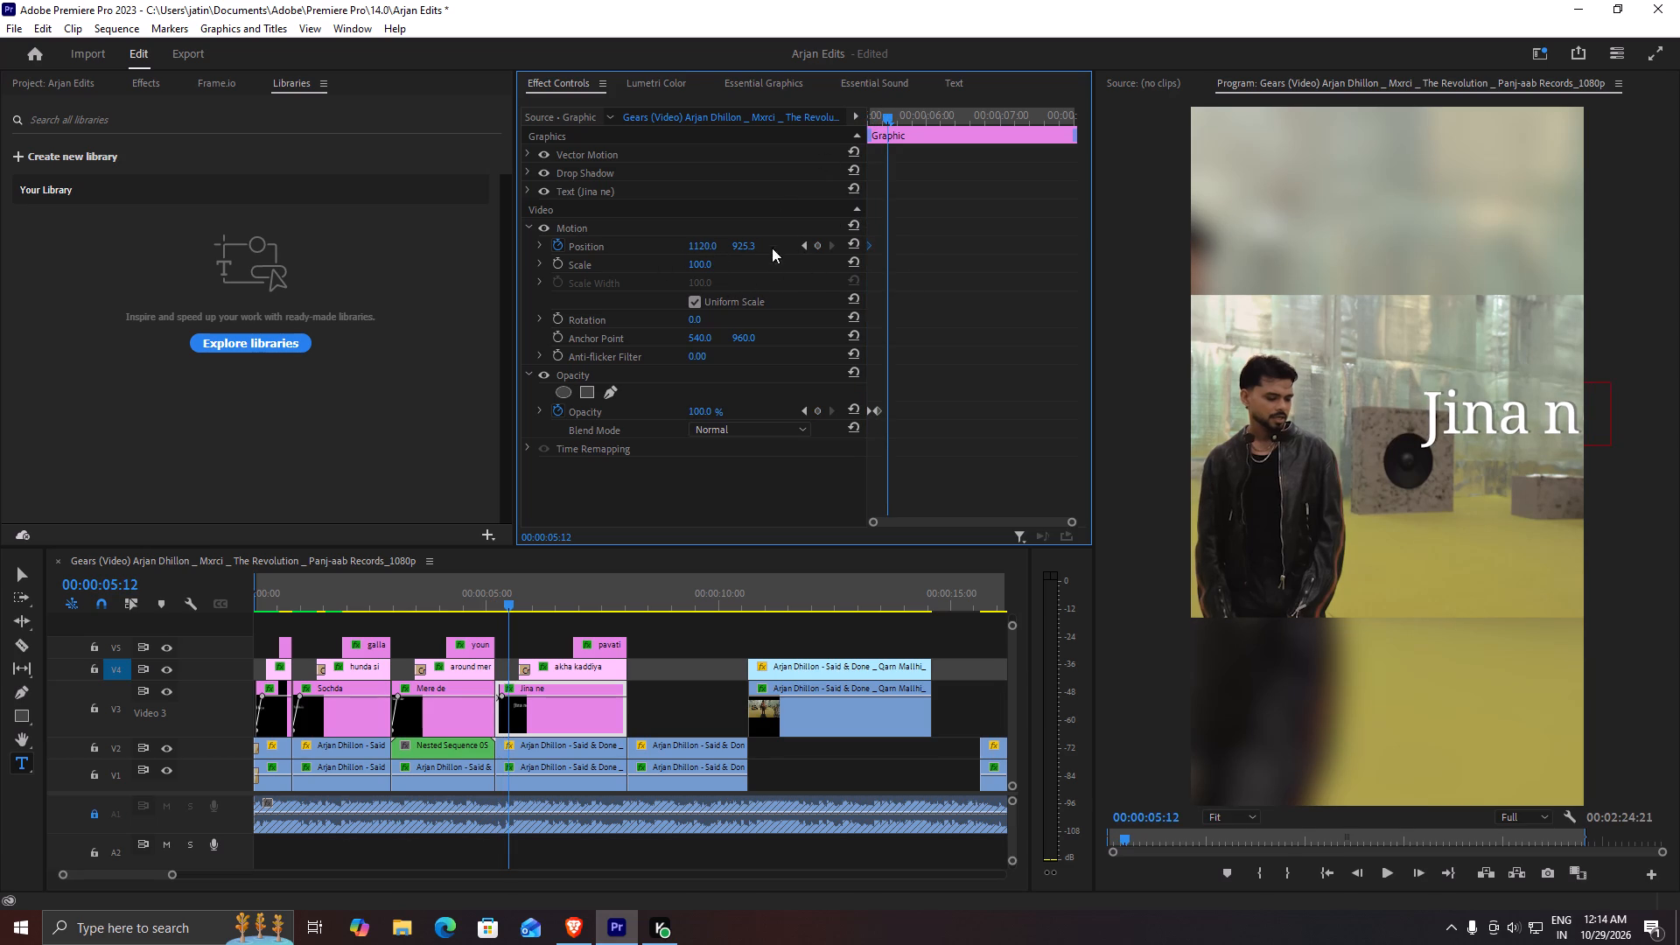
left_click(812, 247)
left_click_drag(910, 268, 885, 237)
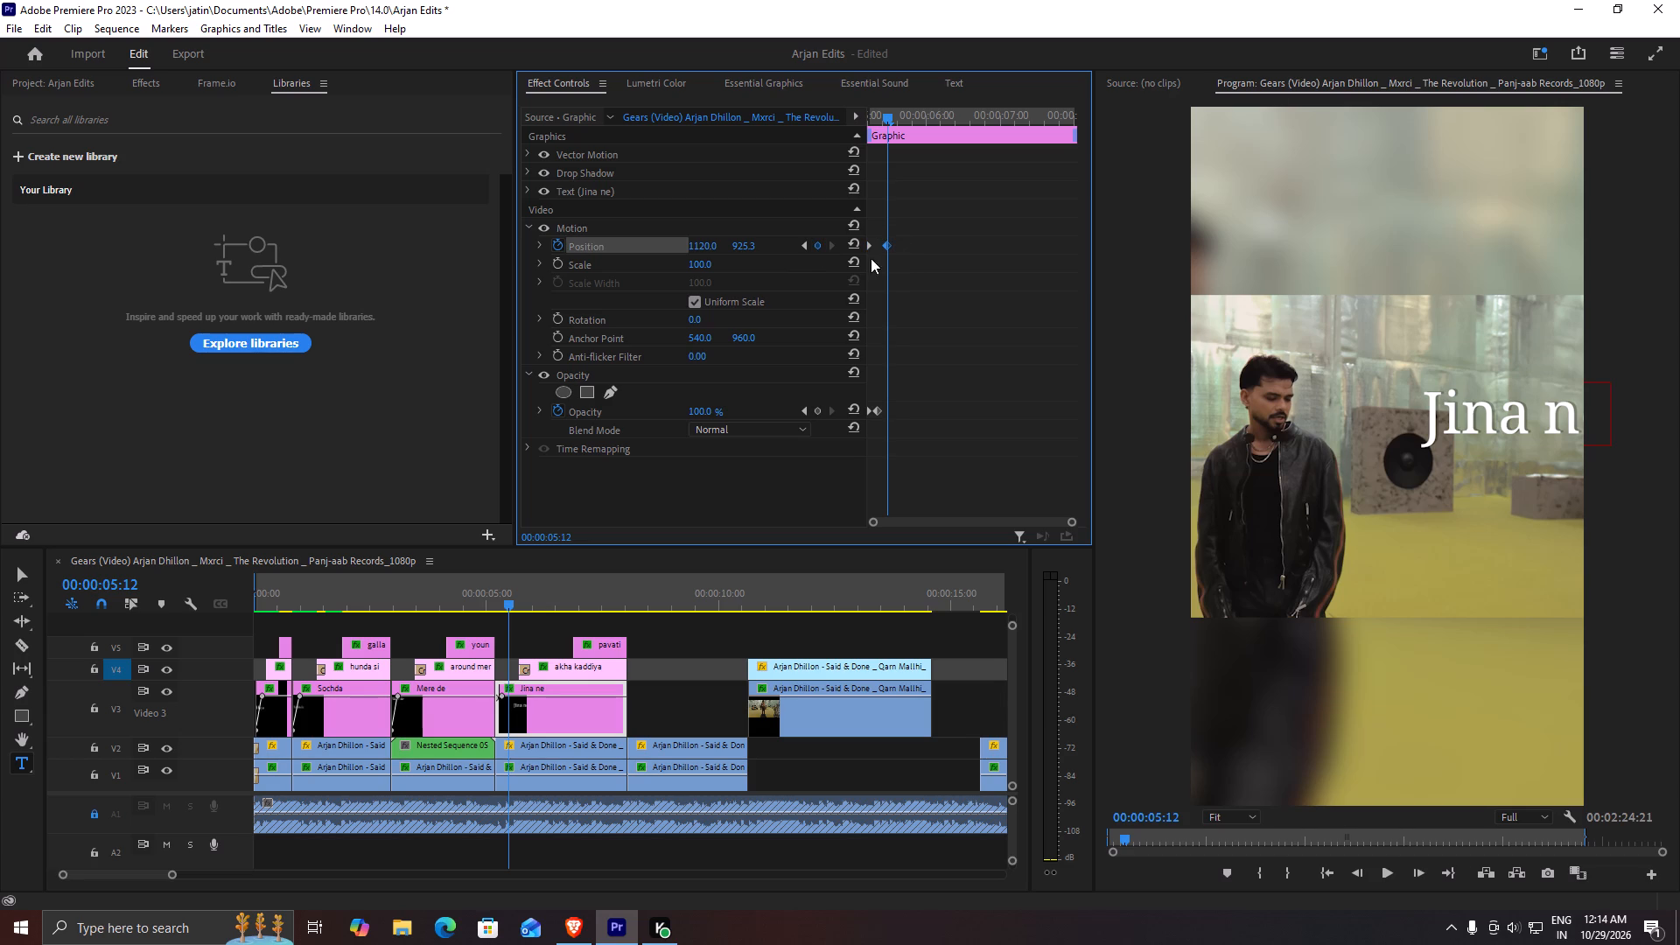
left_click(709, 245)
type("968")
key("Return")
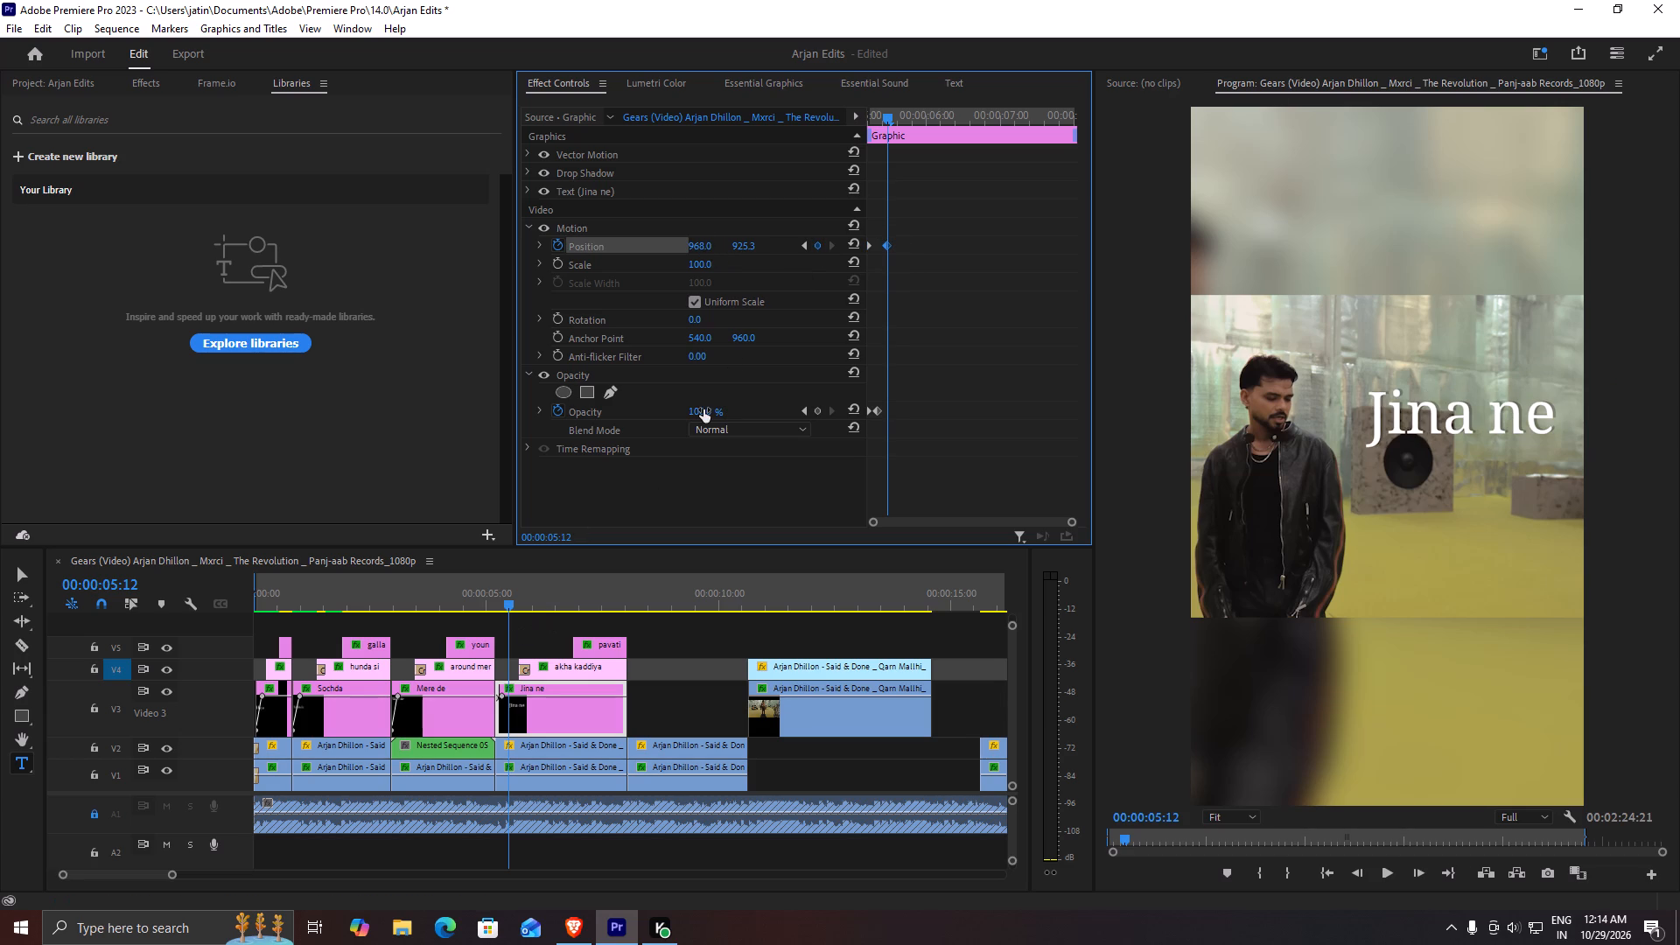
Set the "Jina ne" title's Opacity keyframe at the clip start, 00:00:05:05, to 0%.
left_click(862, 418)
left_click_drag(870, 425, 857, 406)
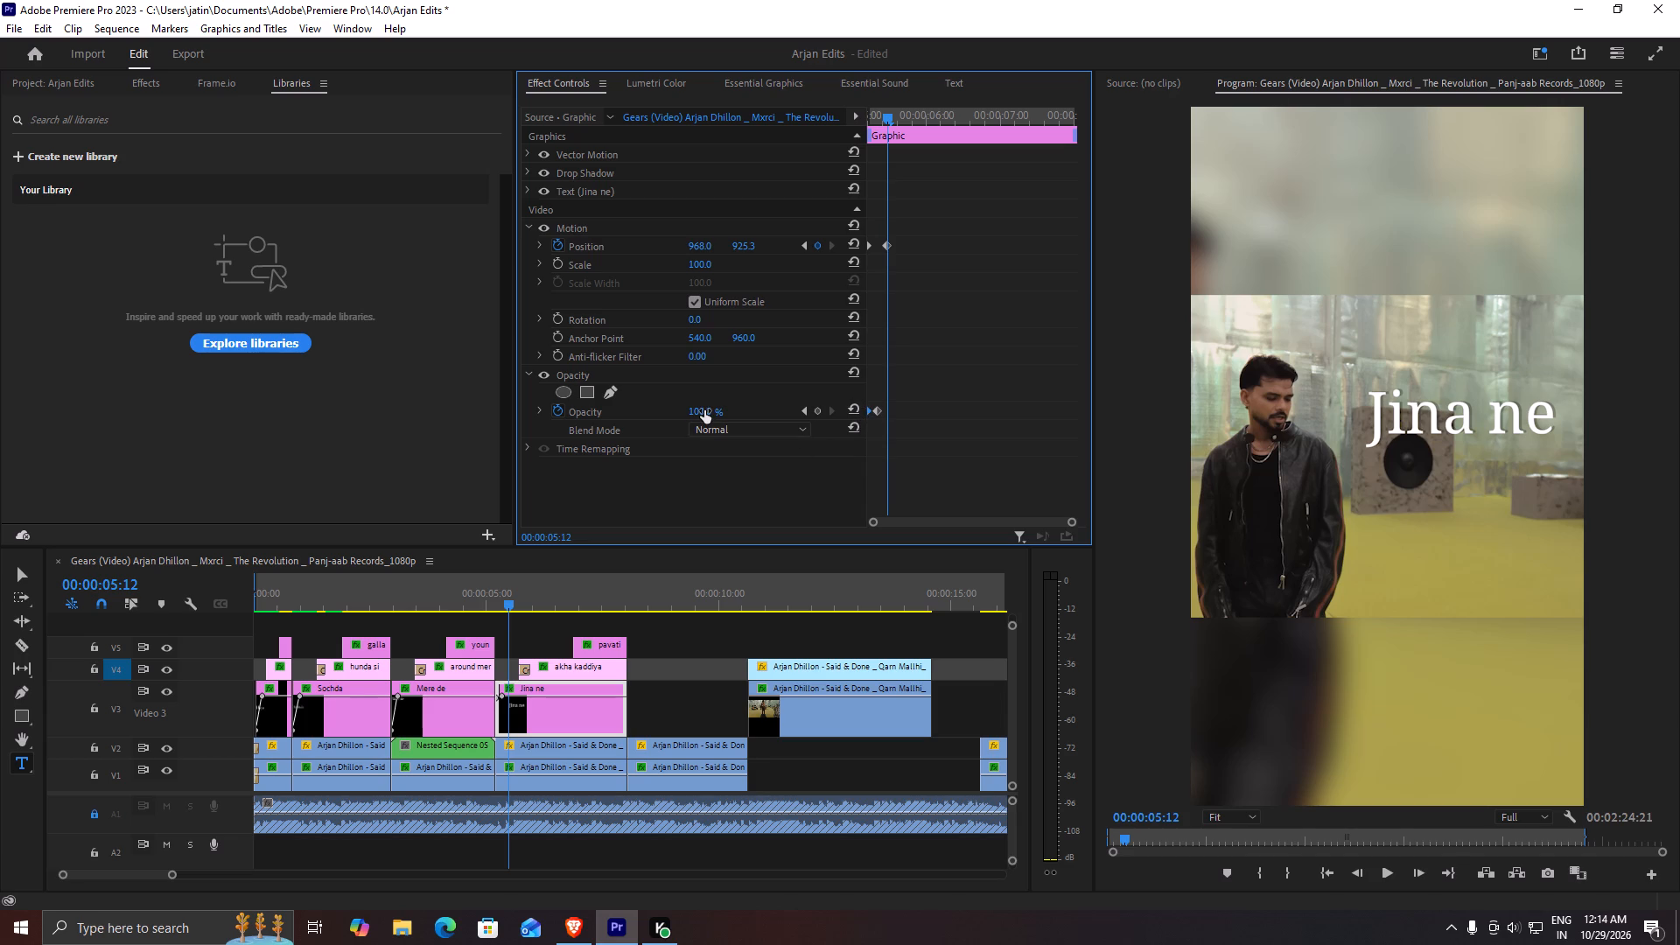
left_click(704, 410)
left_click_drag(892, 112, 823, 114)
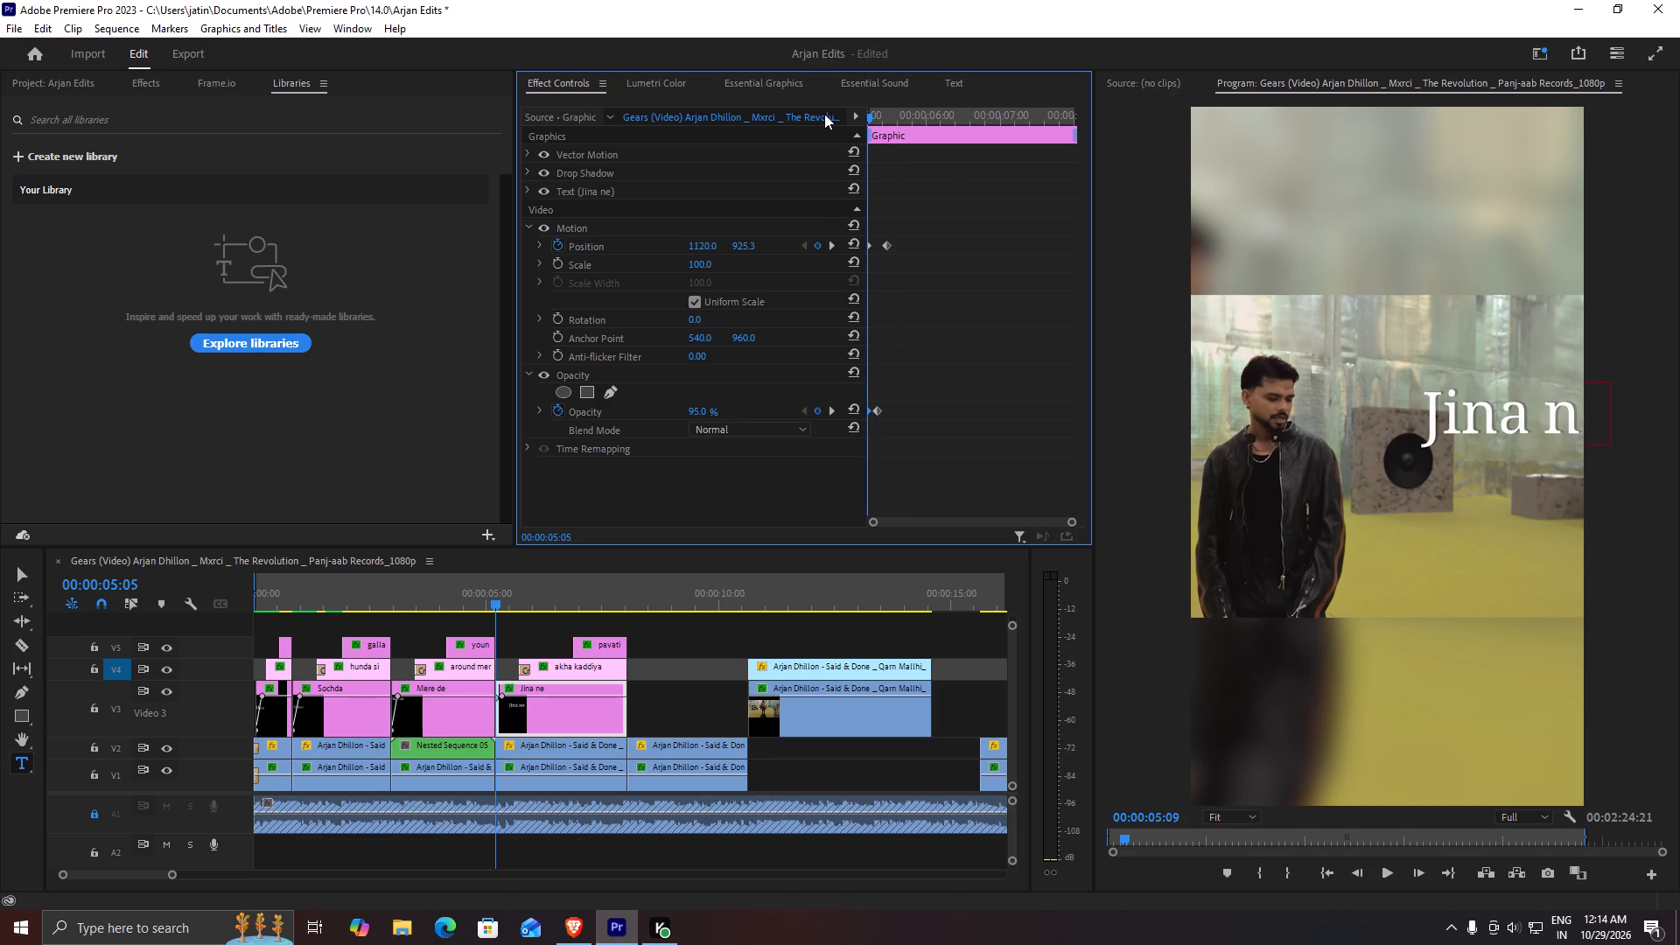
left_click(696, 406)
key("0")
key("Return")
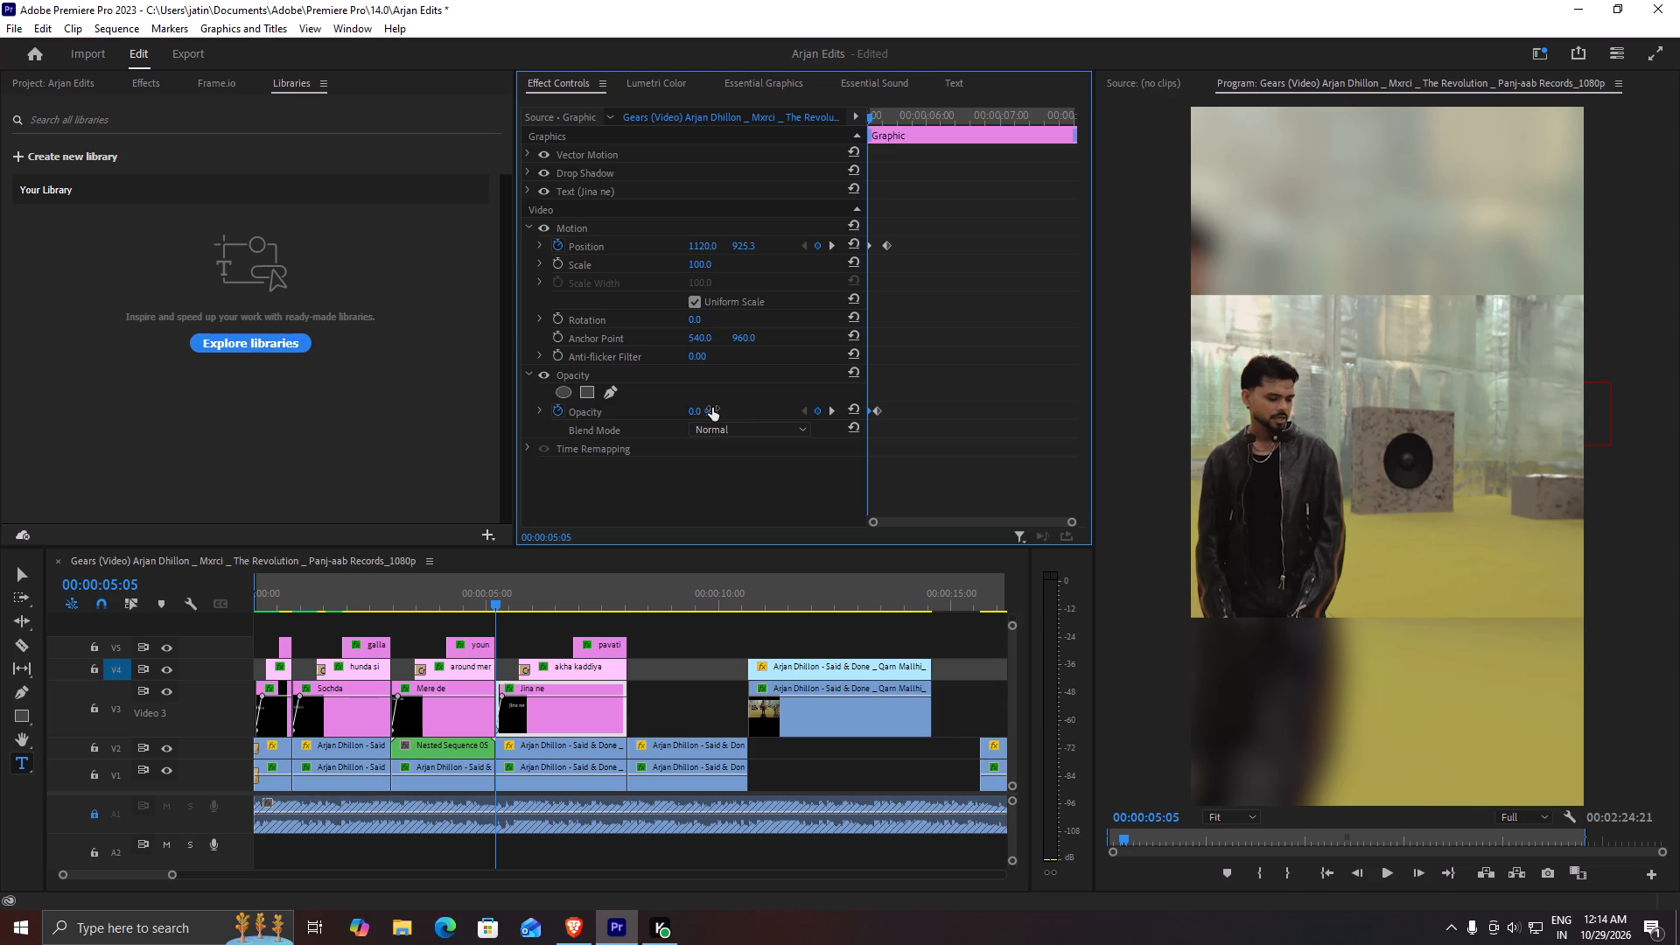
Play back the transition into the "Jina ne" title to examine its slide and fade entrance.
left_click(461, 593)
key("space")
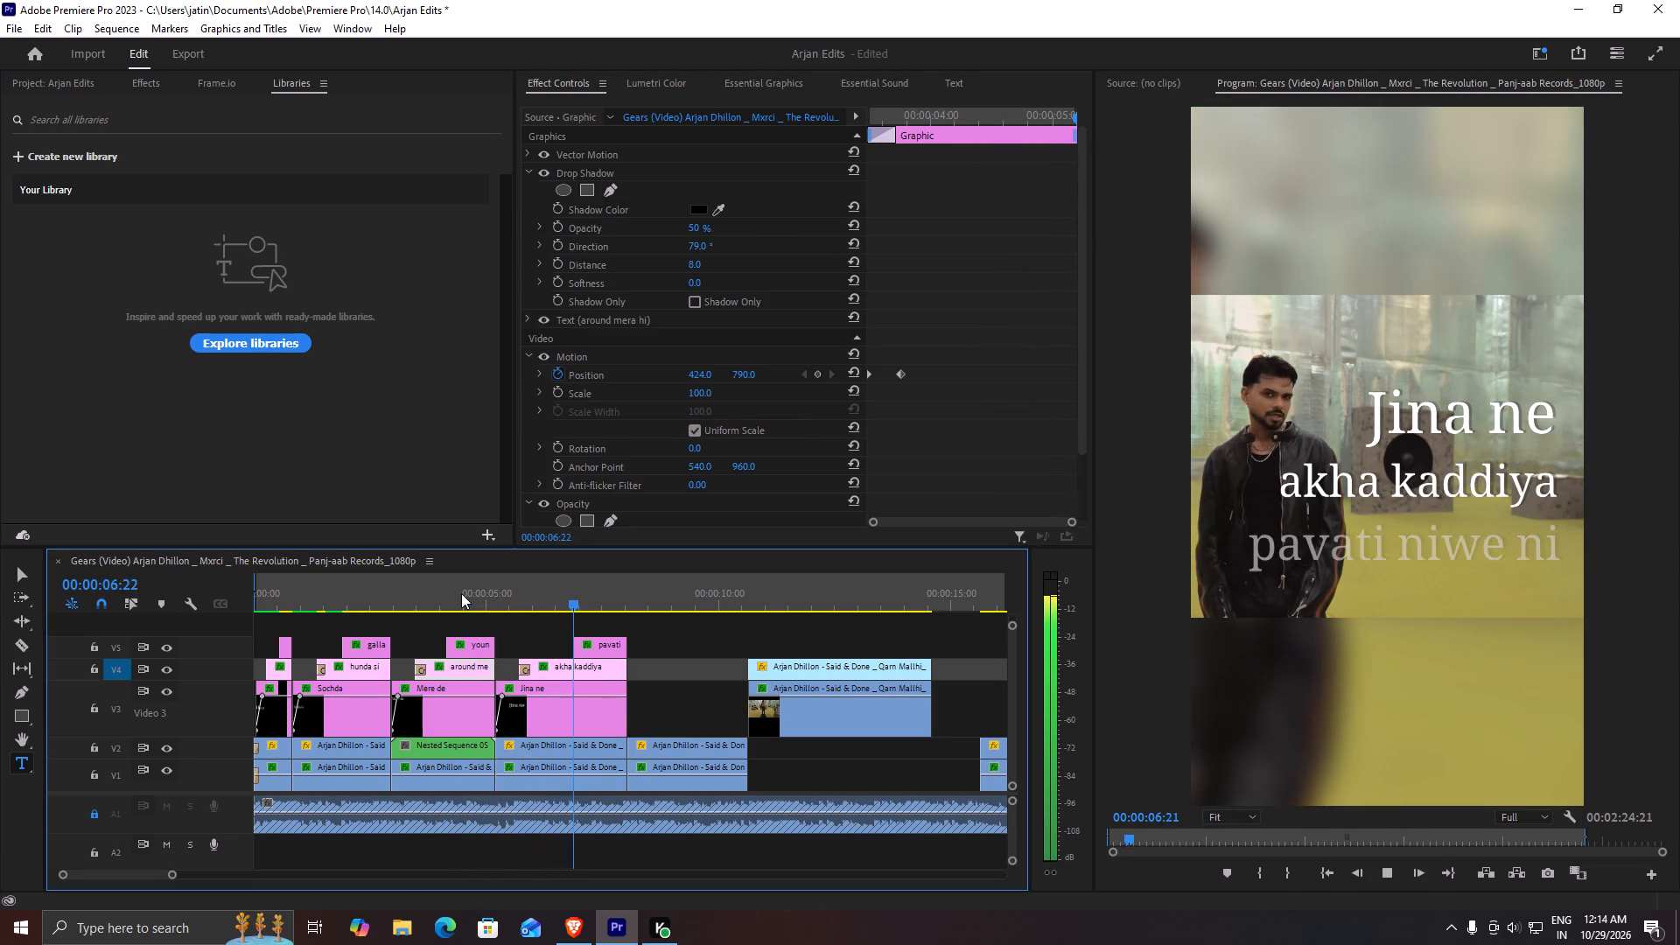
key("space")
left_click_drag(594, 609, 500, 612)
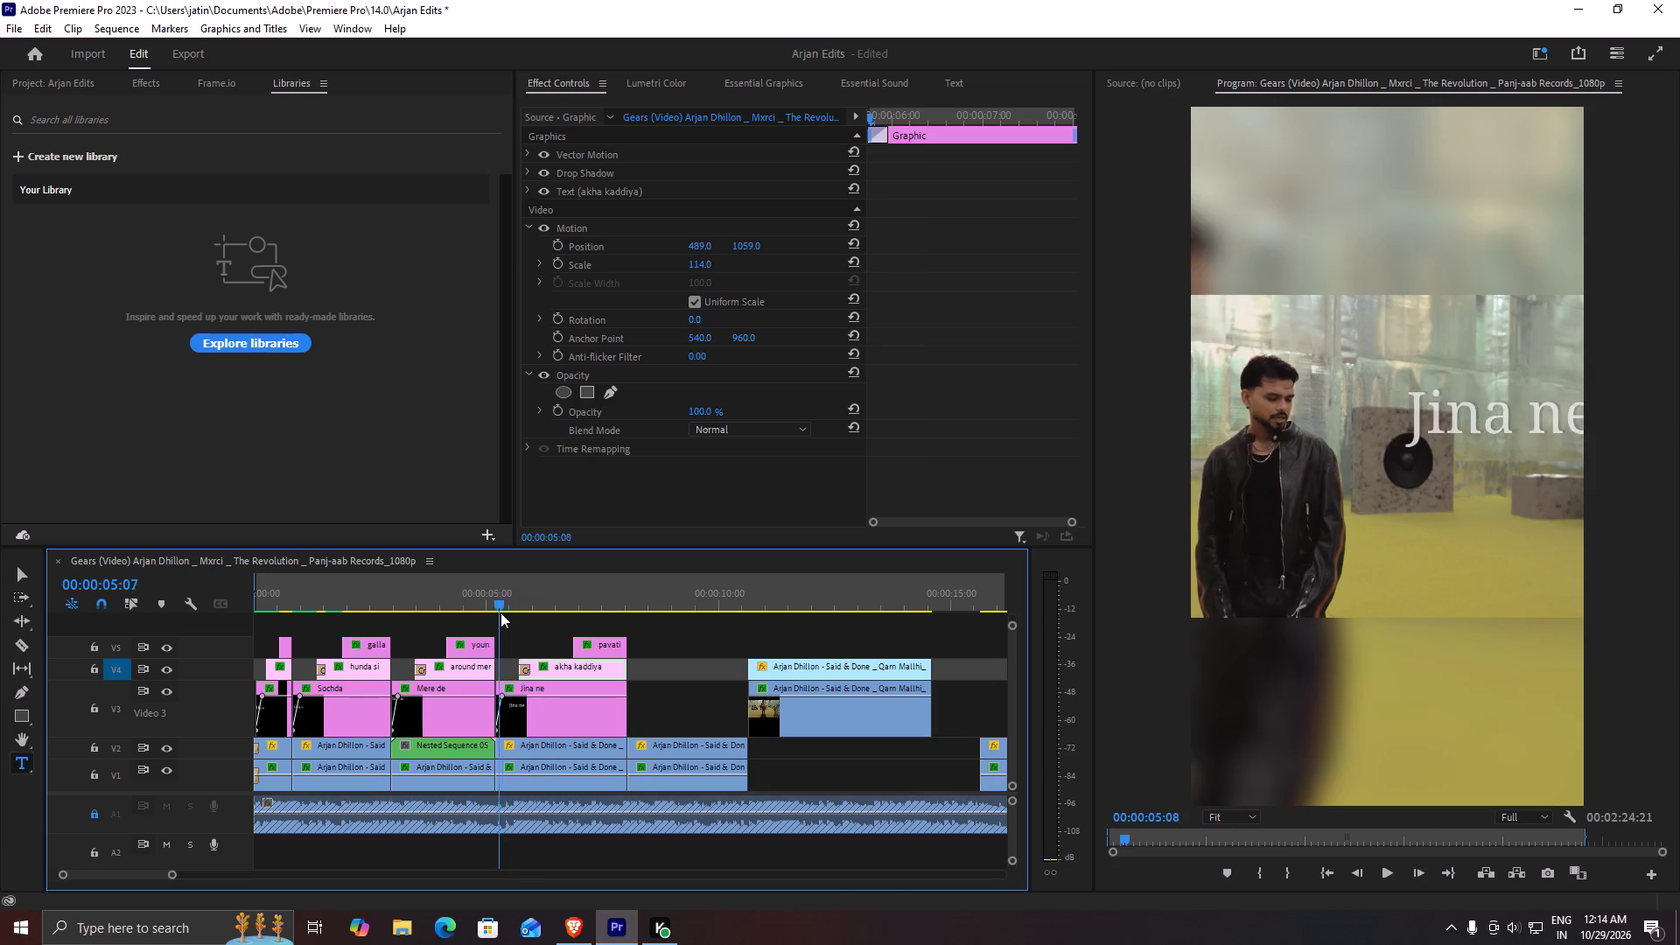
left_click_drag(500, 612, 474, 608)
key("space")
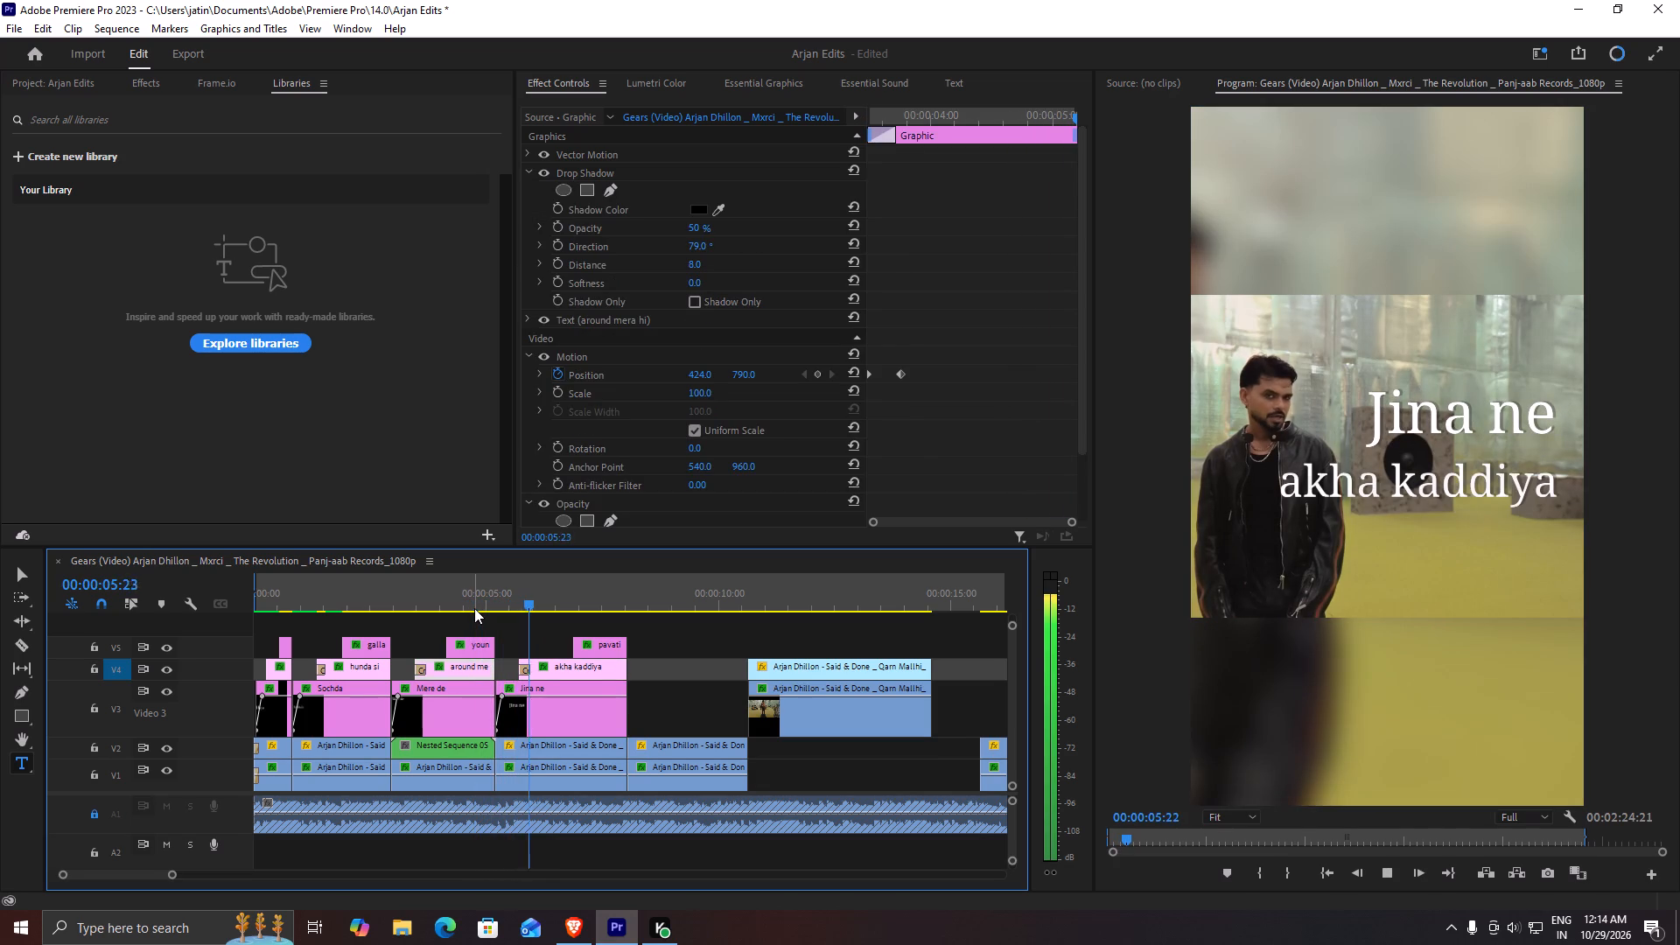
key("space")
Ease the velocity curve between the "Jina ne" title's two Position keyframes and preview the entrance.
left_click(555, 719)
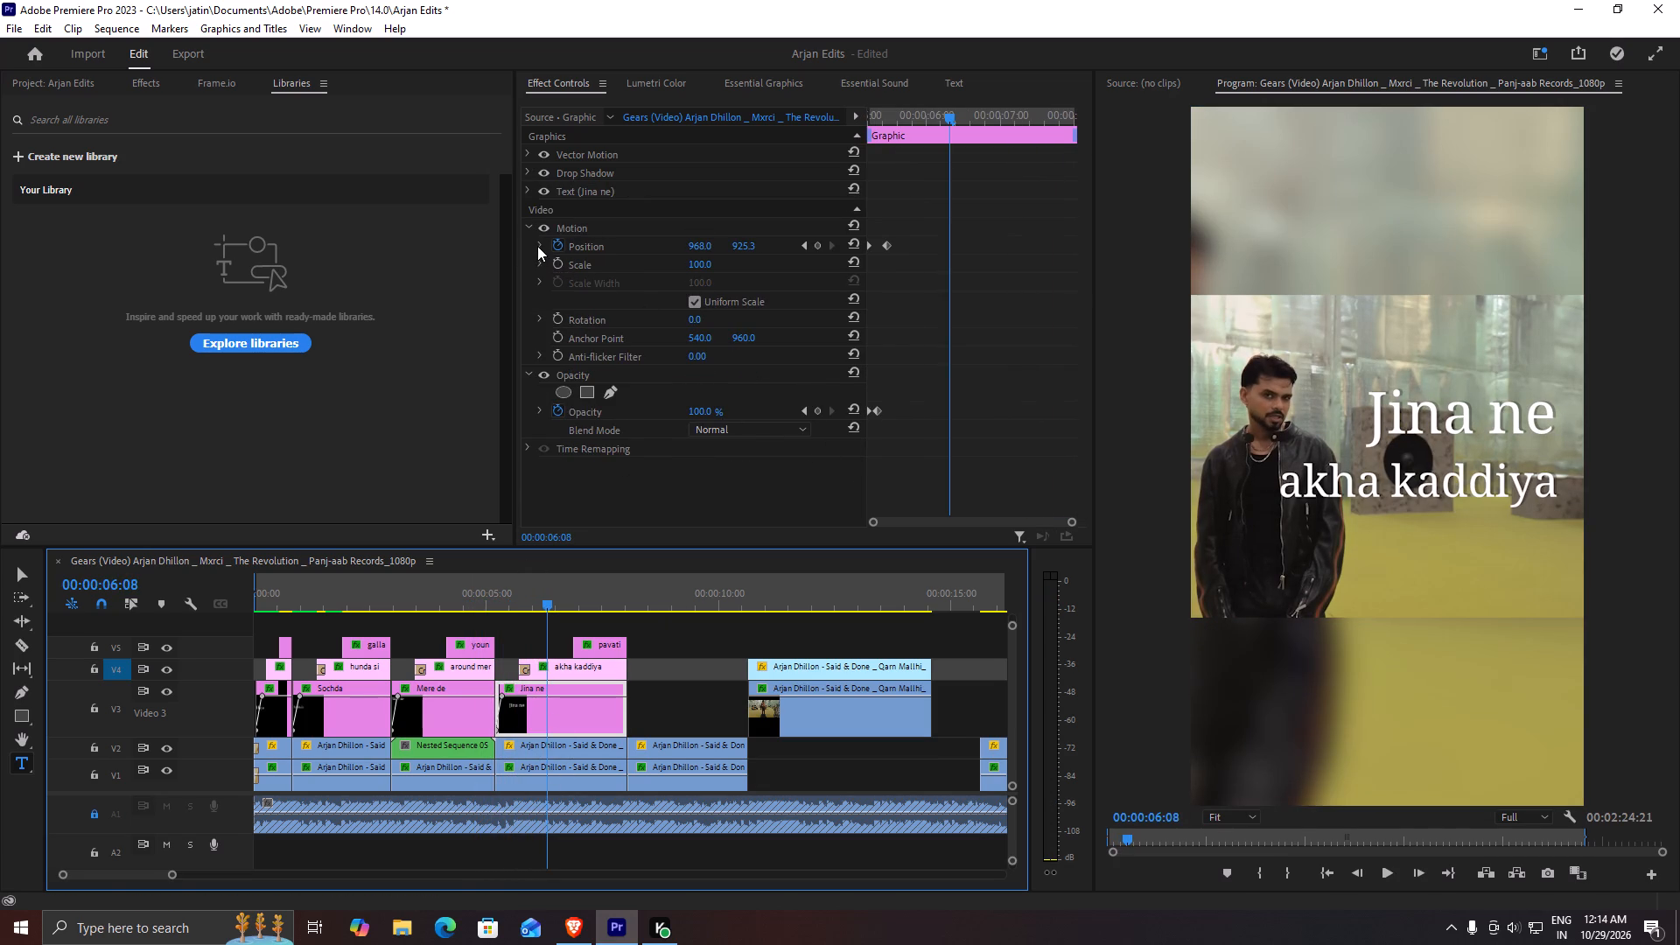
left_click(537, 246)
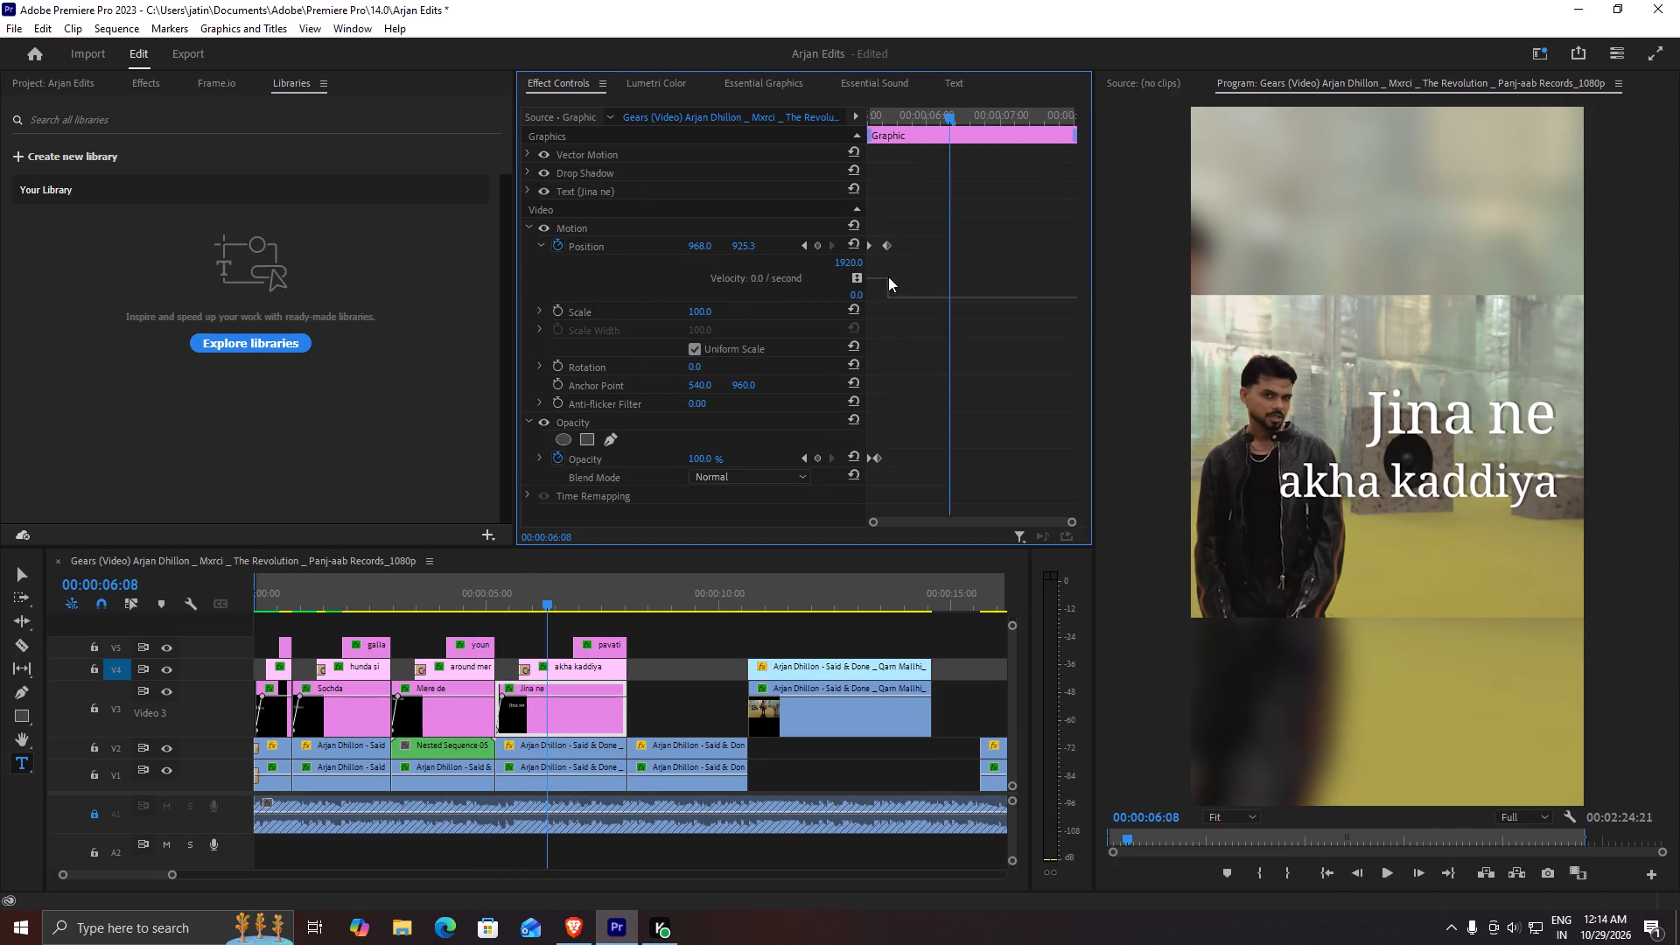
left_click(888, 276)
left_click_drag(883, 278, 897, 290)
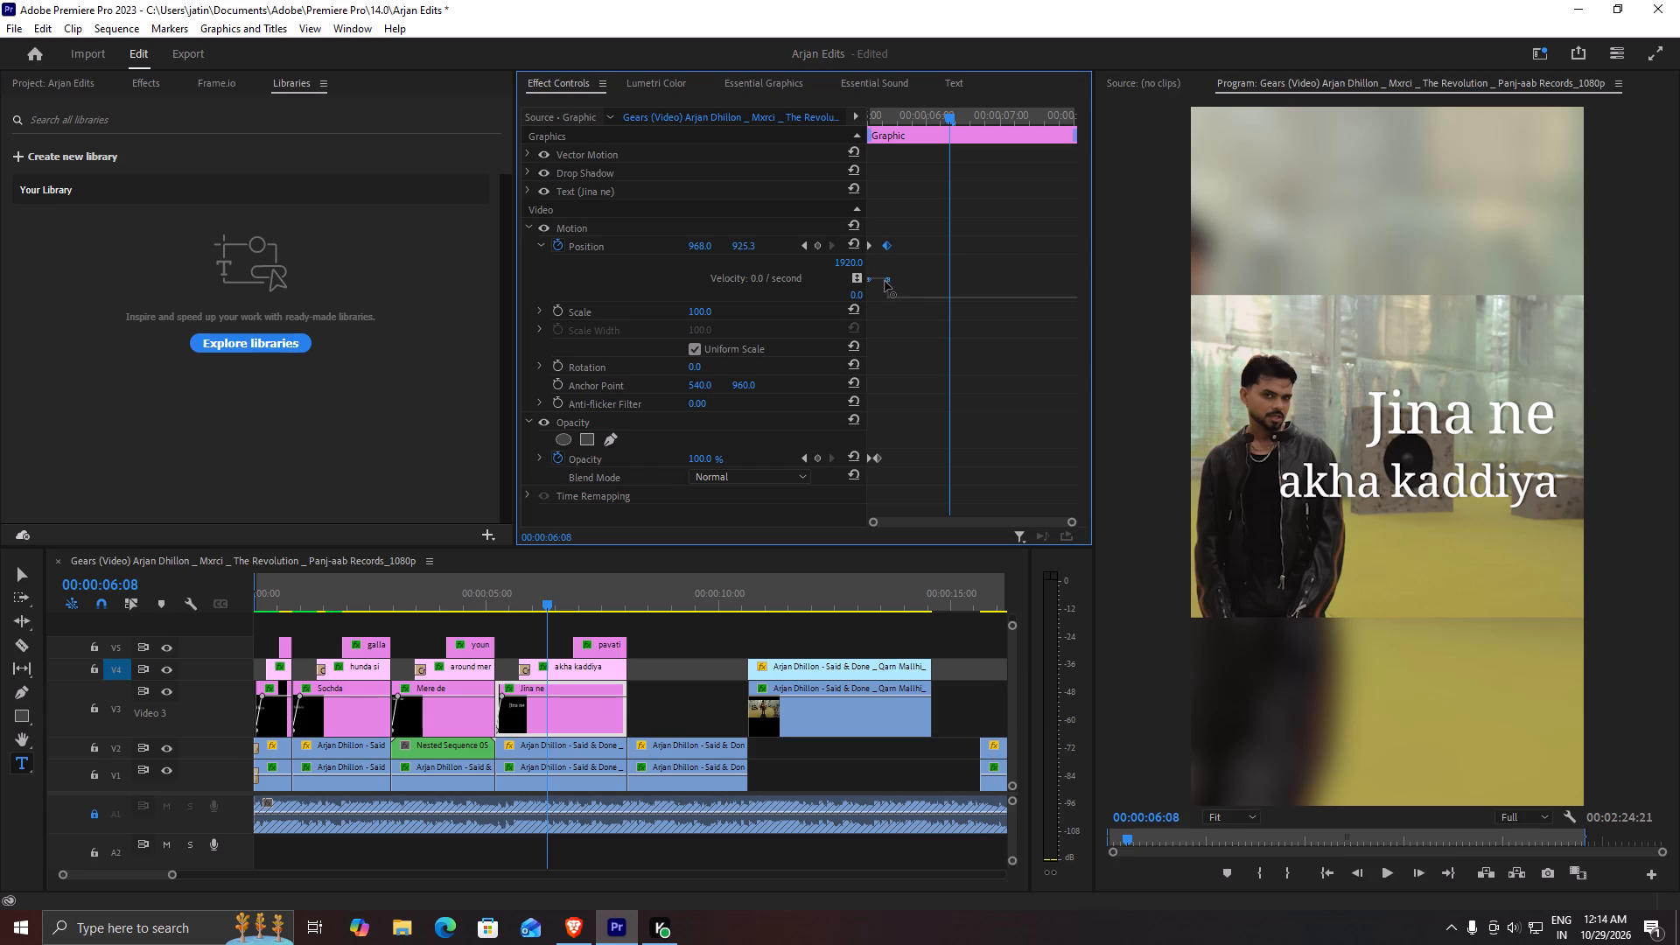
left_click_drag(885, 281, 871, 283)
left_click(869, 282)
left_click_drag(589, 604, 484, 599)
key("space")
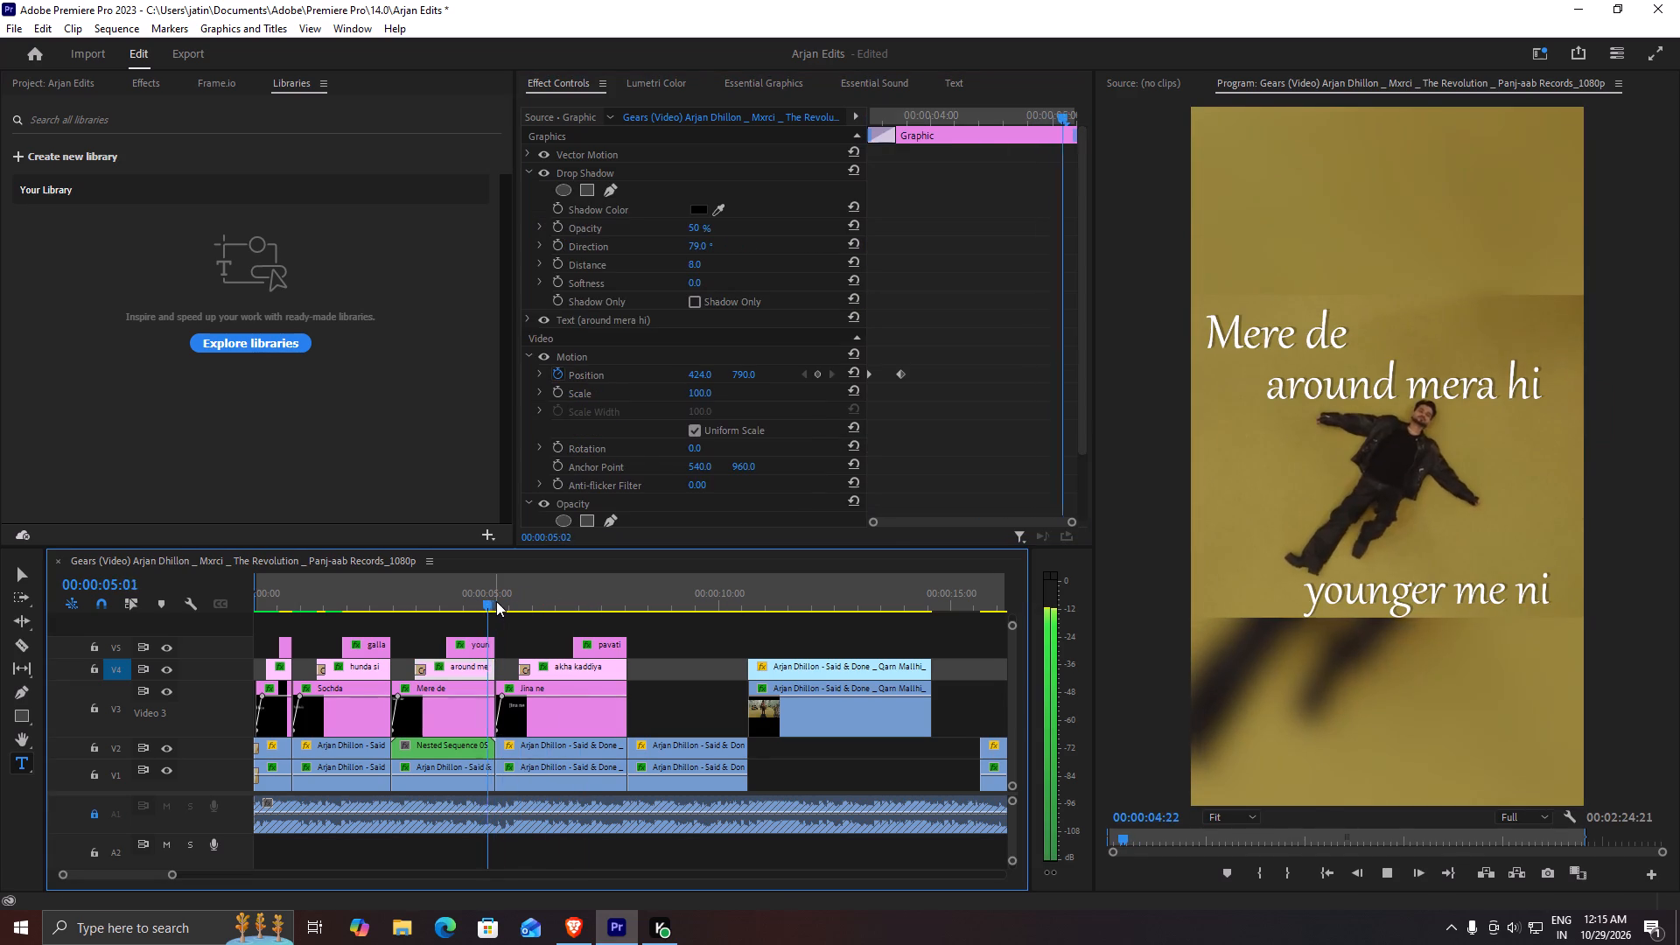
key("space")
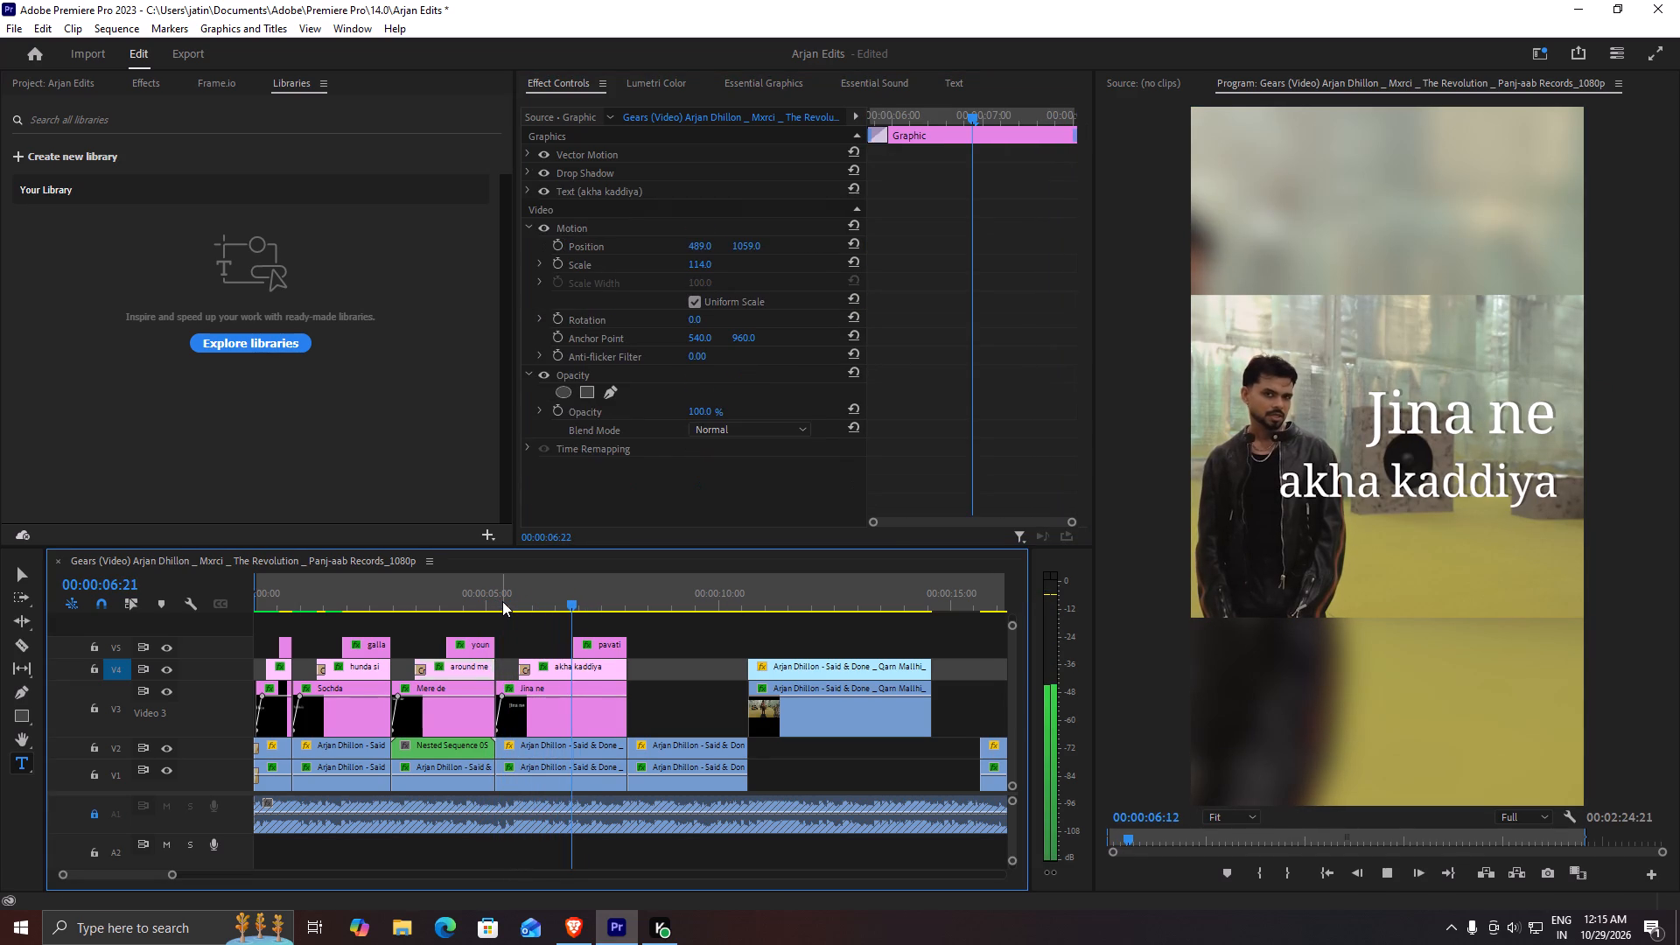
Copy the Motion settings of the "around mera hi" title and move to the "akha kaddiya" title at 00:00:06:09.
left_click_drag(528, 598, 471, 599)
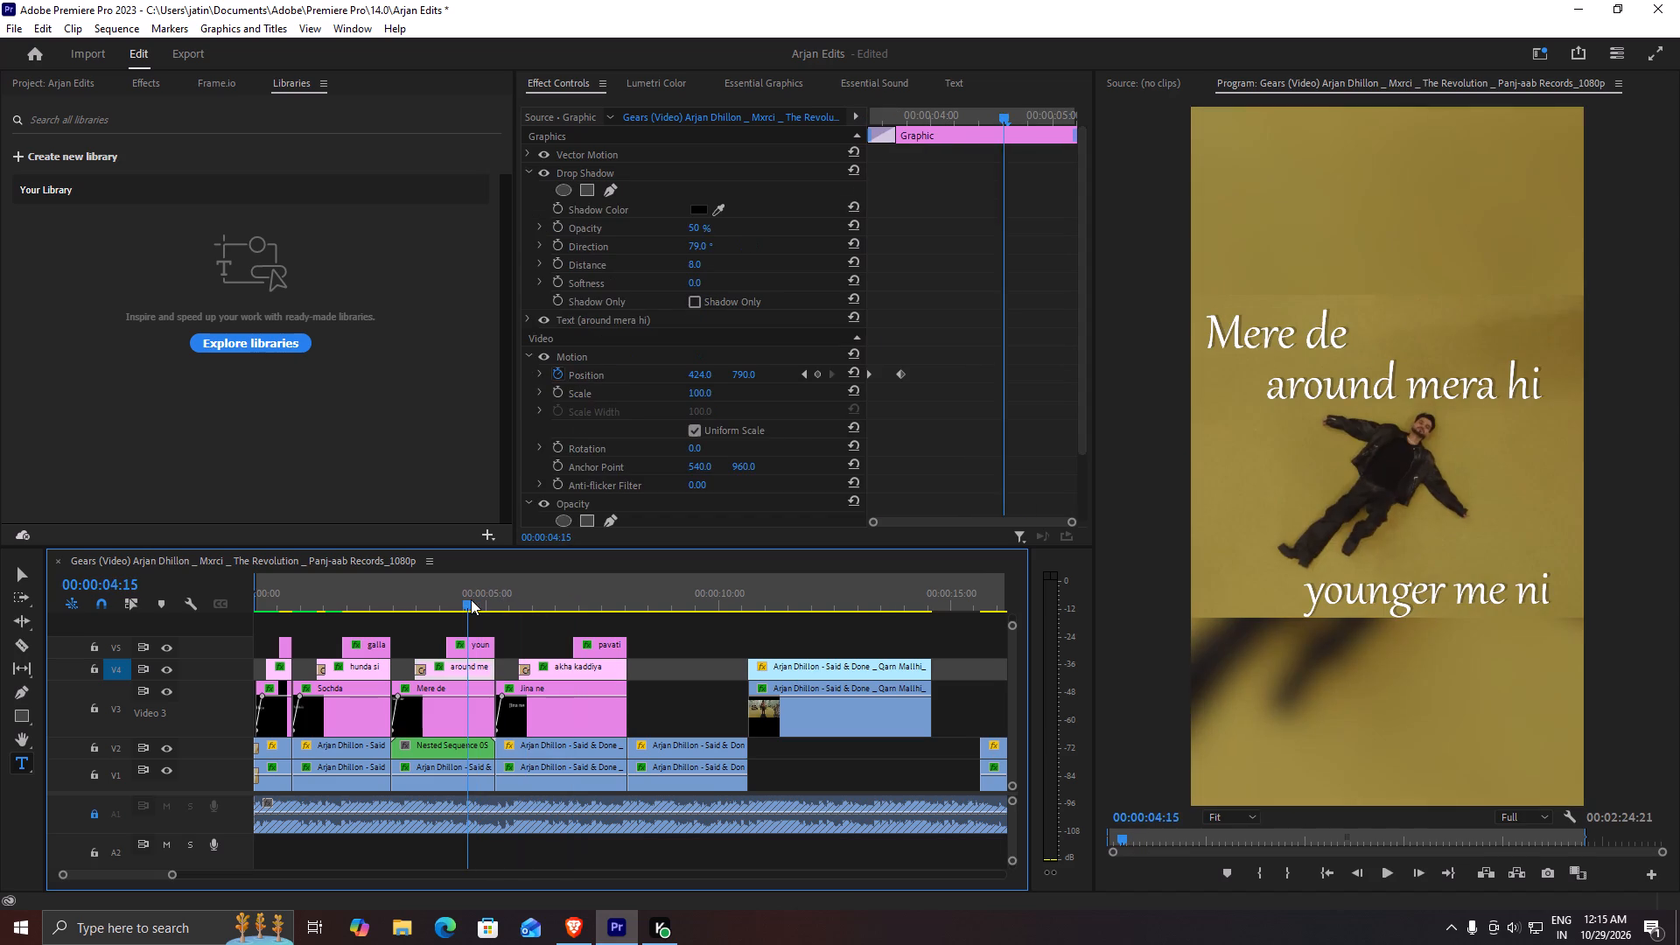
left_click_drag(471, 599, 493, 603)
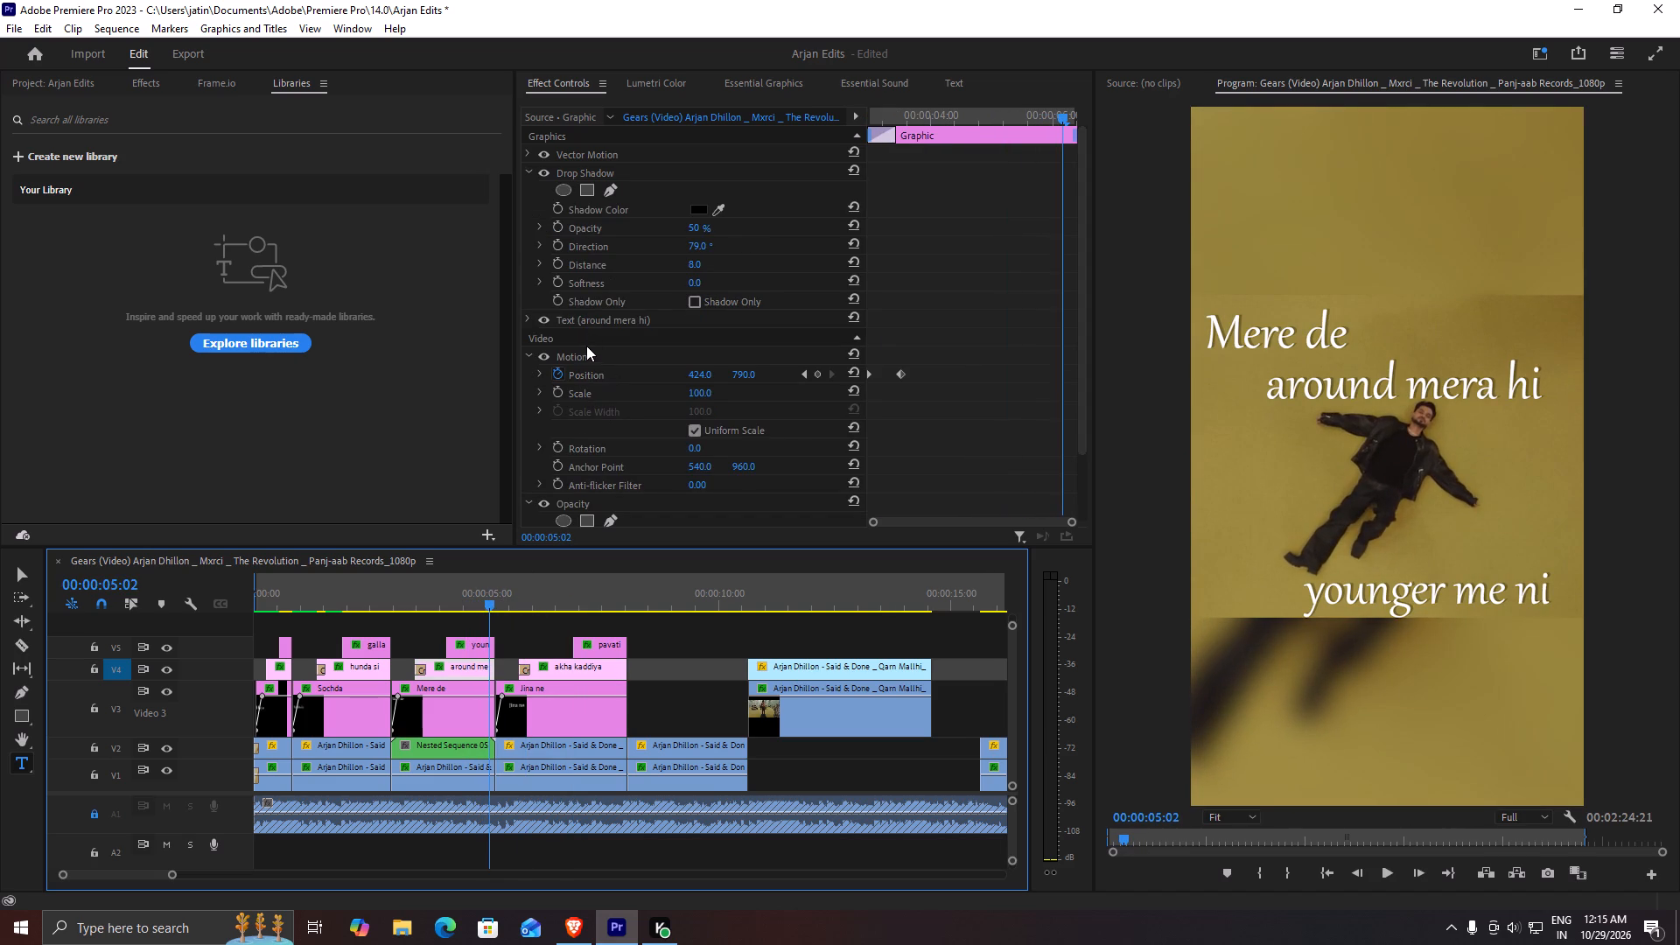
left_click(585, 348)
key("ctrl+c")
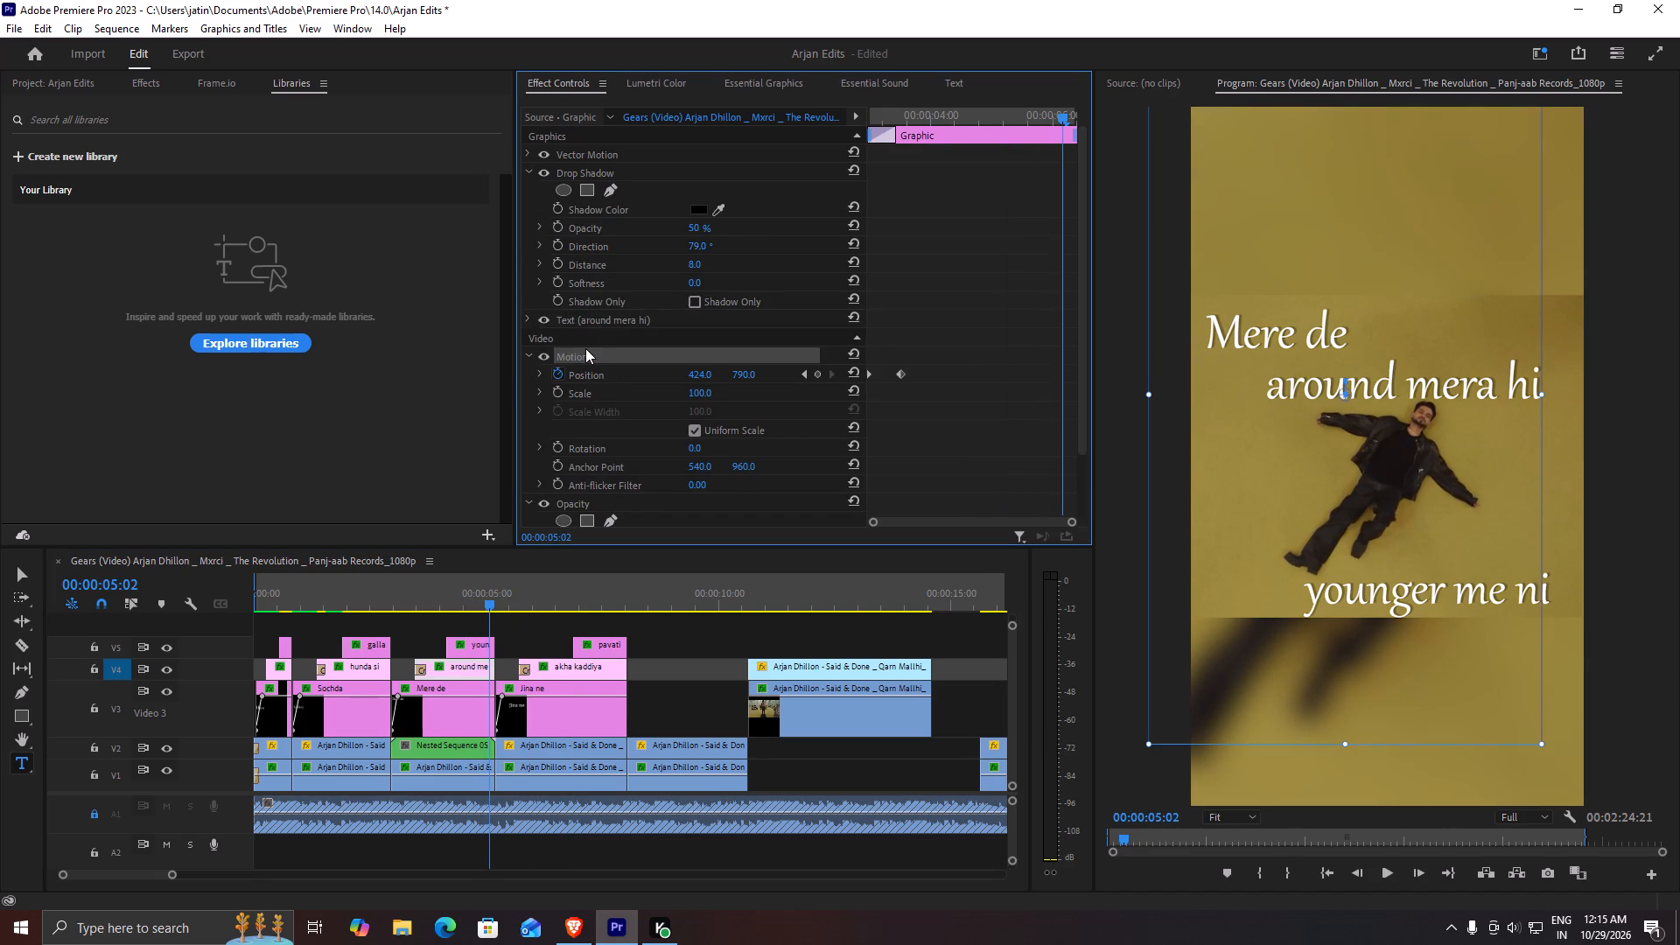
left_click(555, 670)
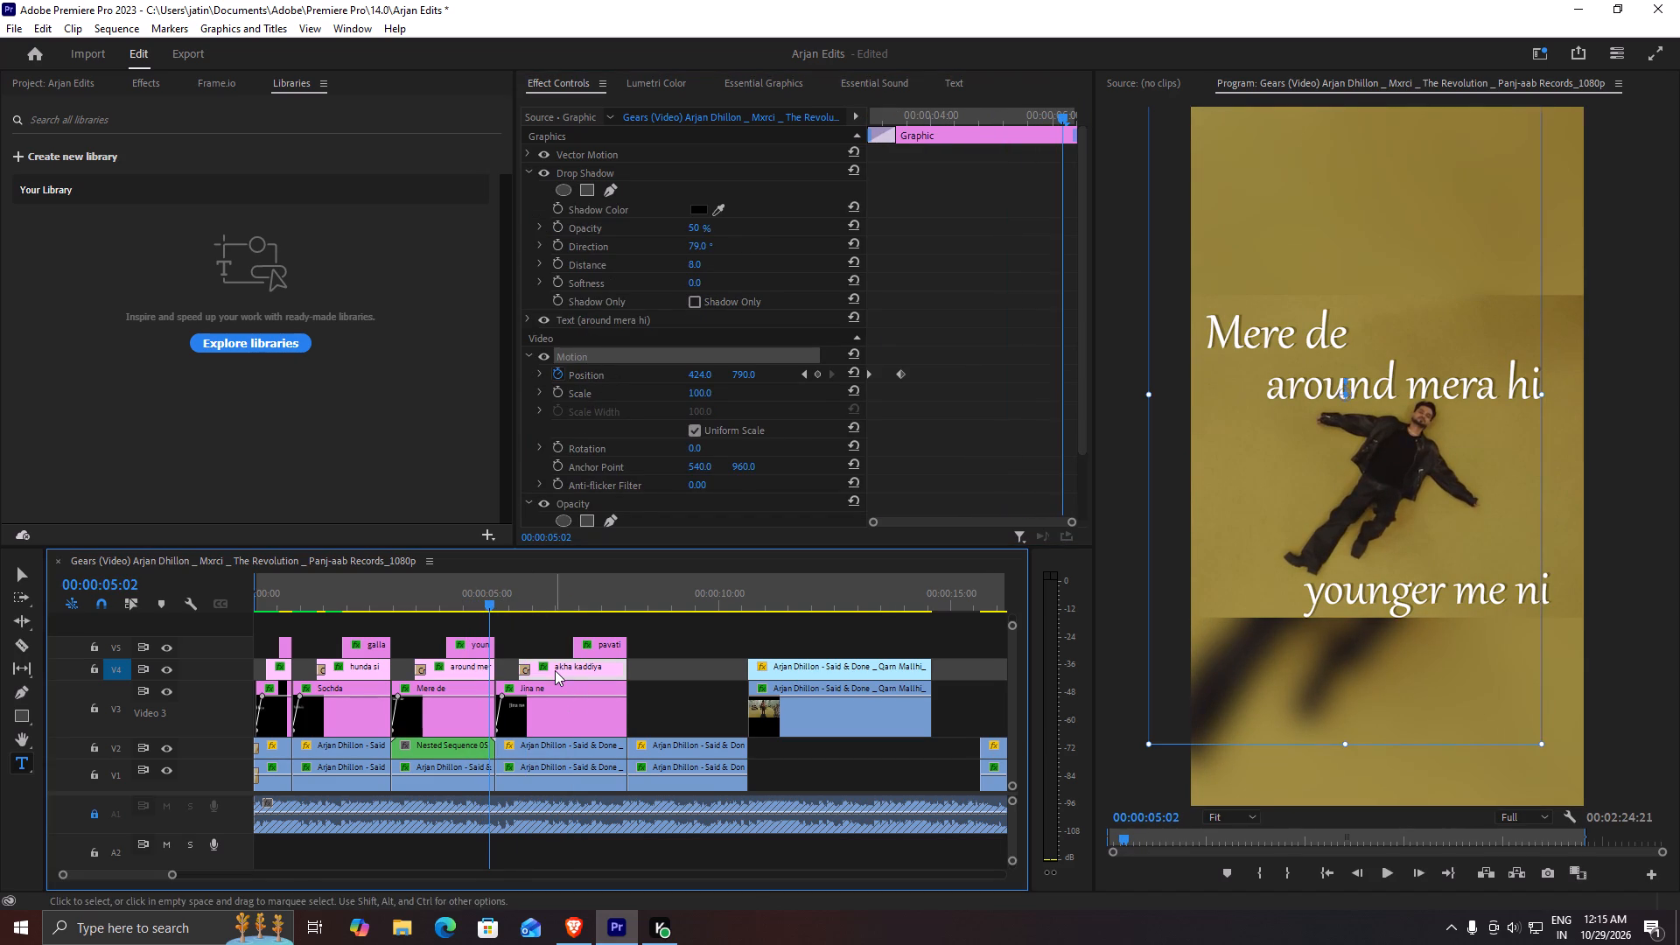
left_click_drag(519, 593, 561, 594)
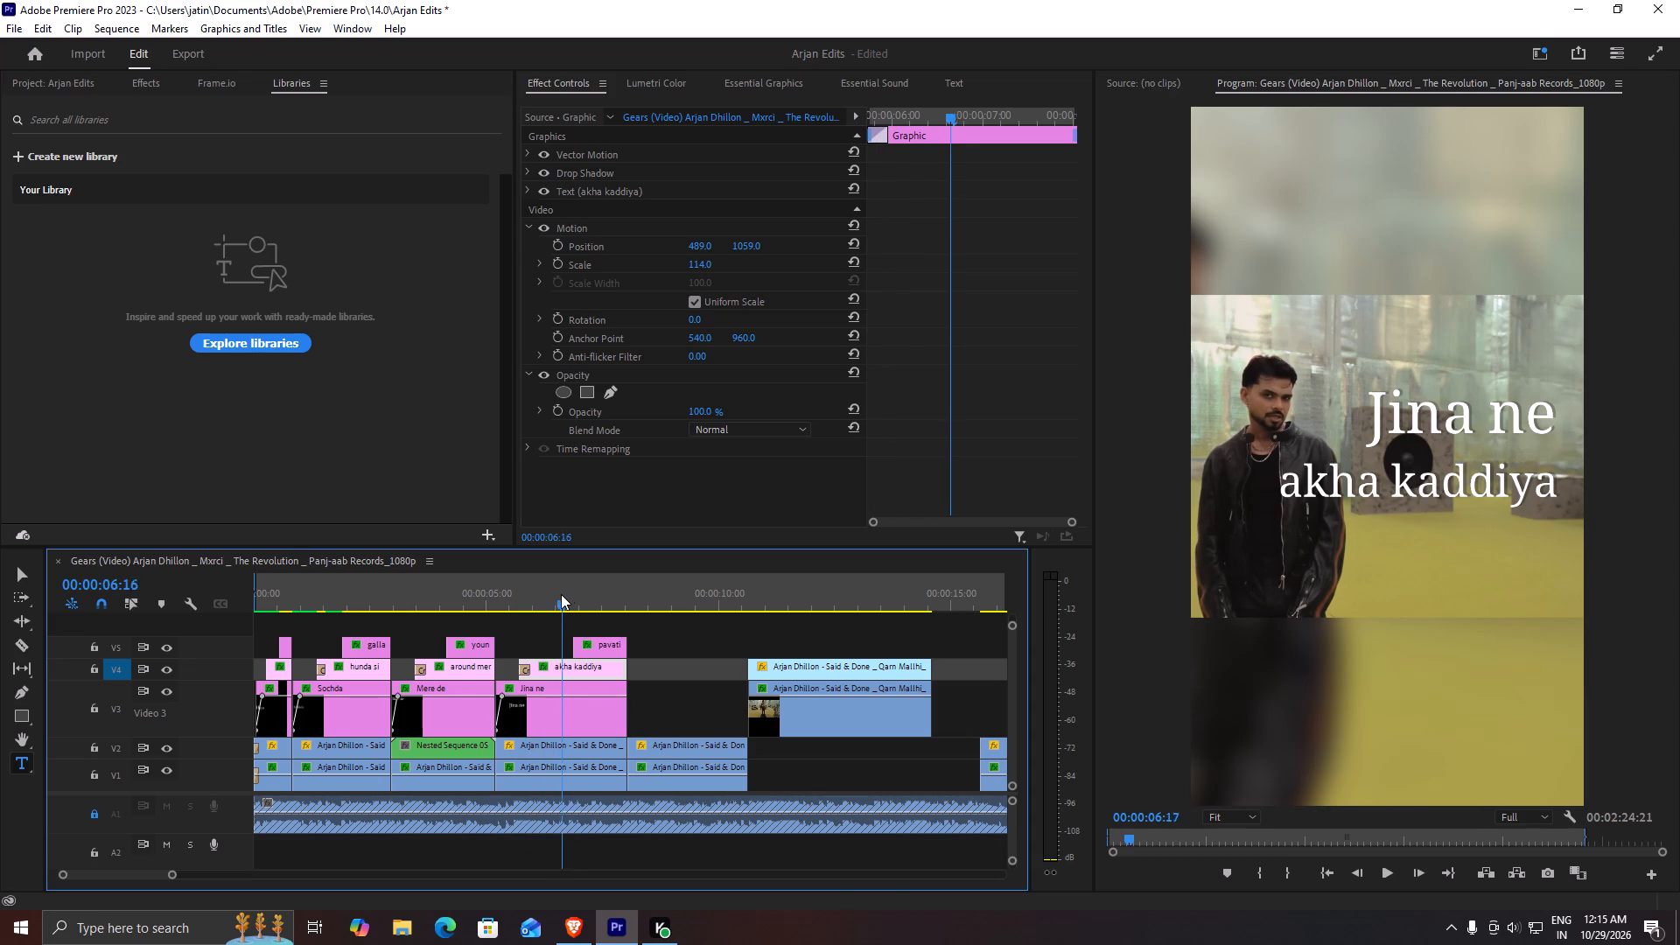
left_click_drag(561, 594, 550, 604)
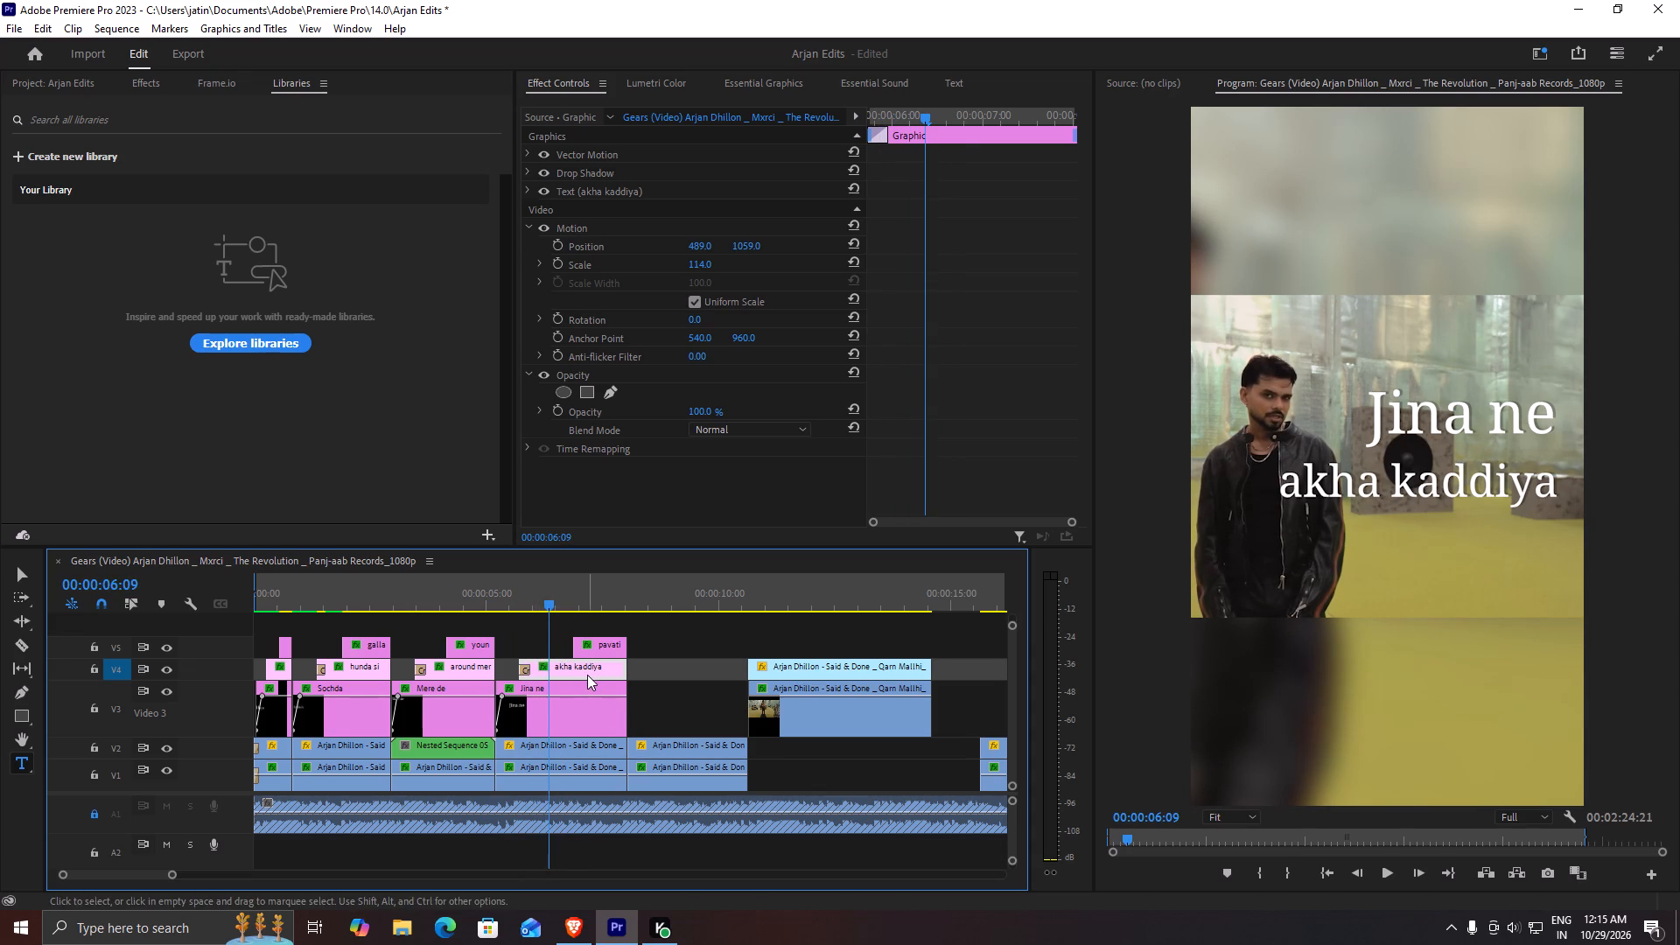
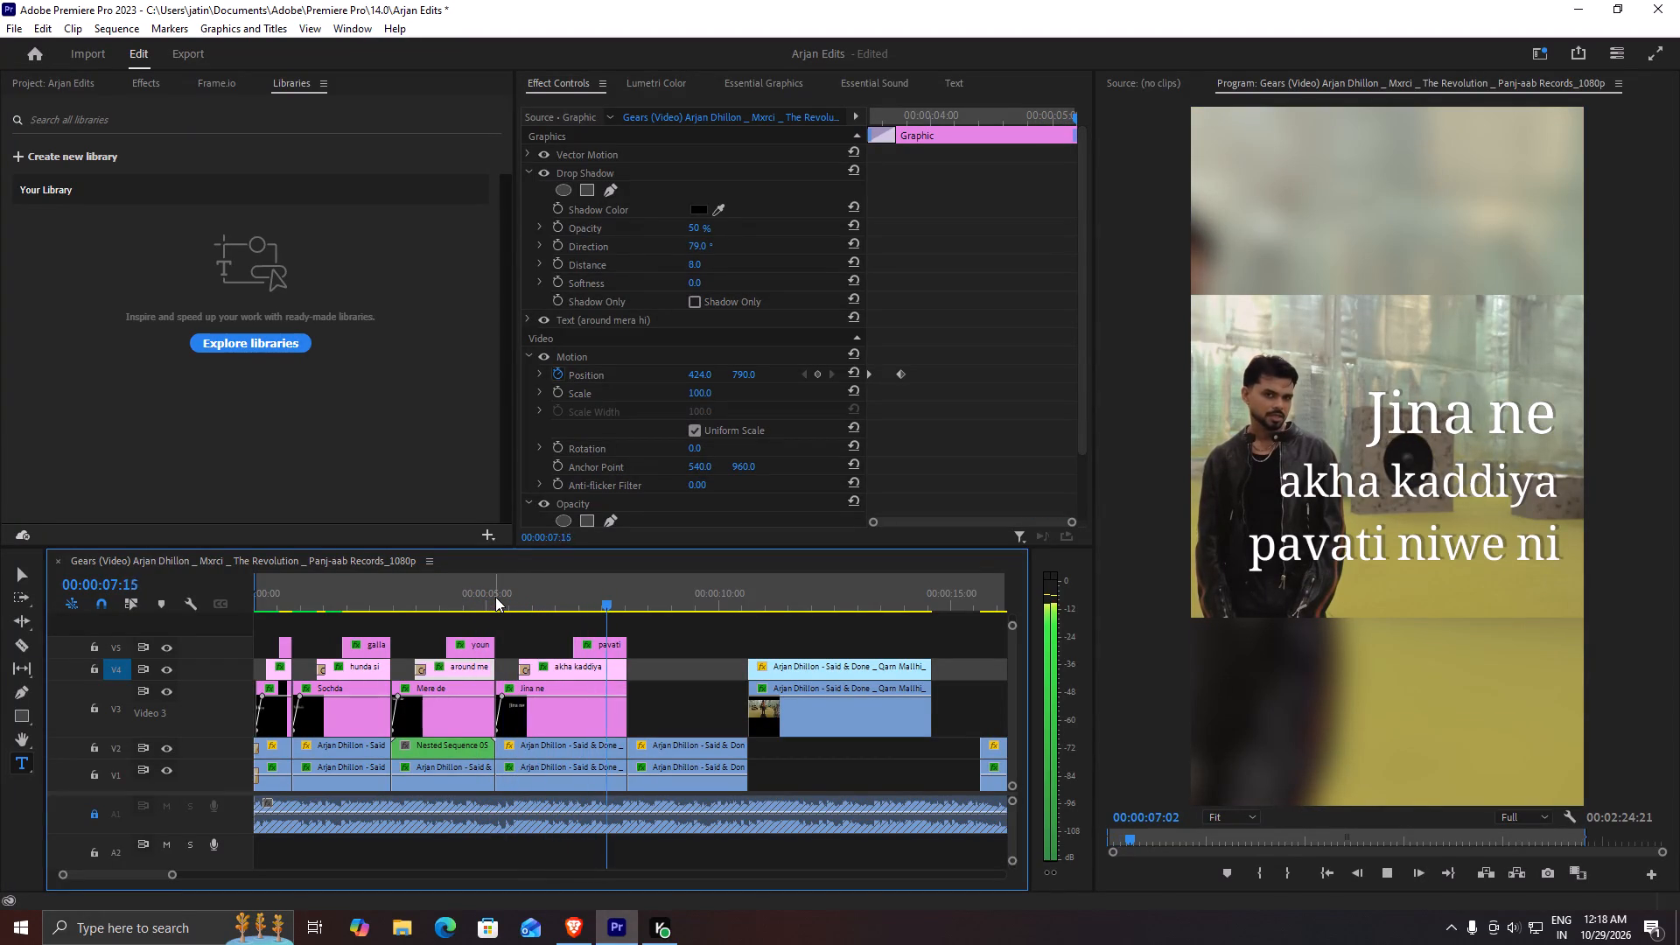
Start Position keyframing on the "akha kaddiya" title at its clip start, 00:00:05:18, with the horizontal position at 568.
key("space")
left_click_drag(626, 604, 569, 624)
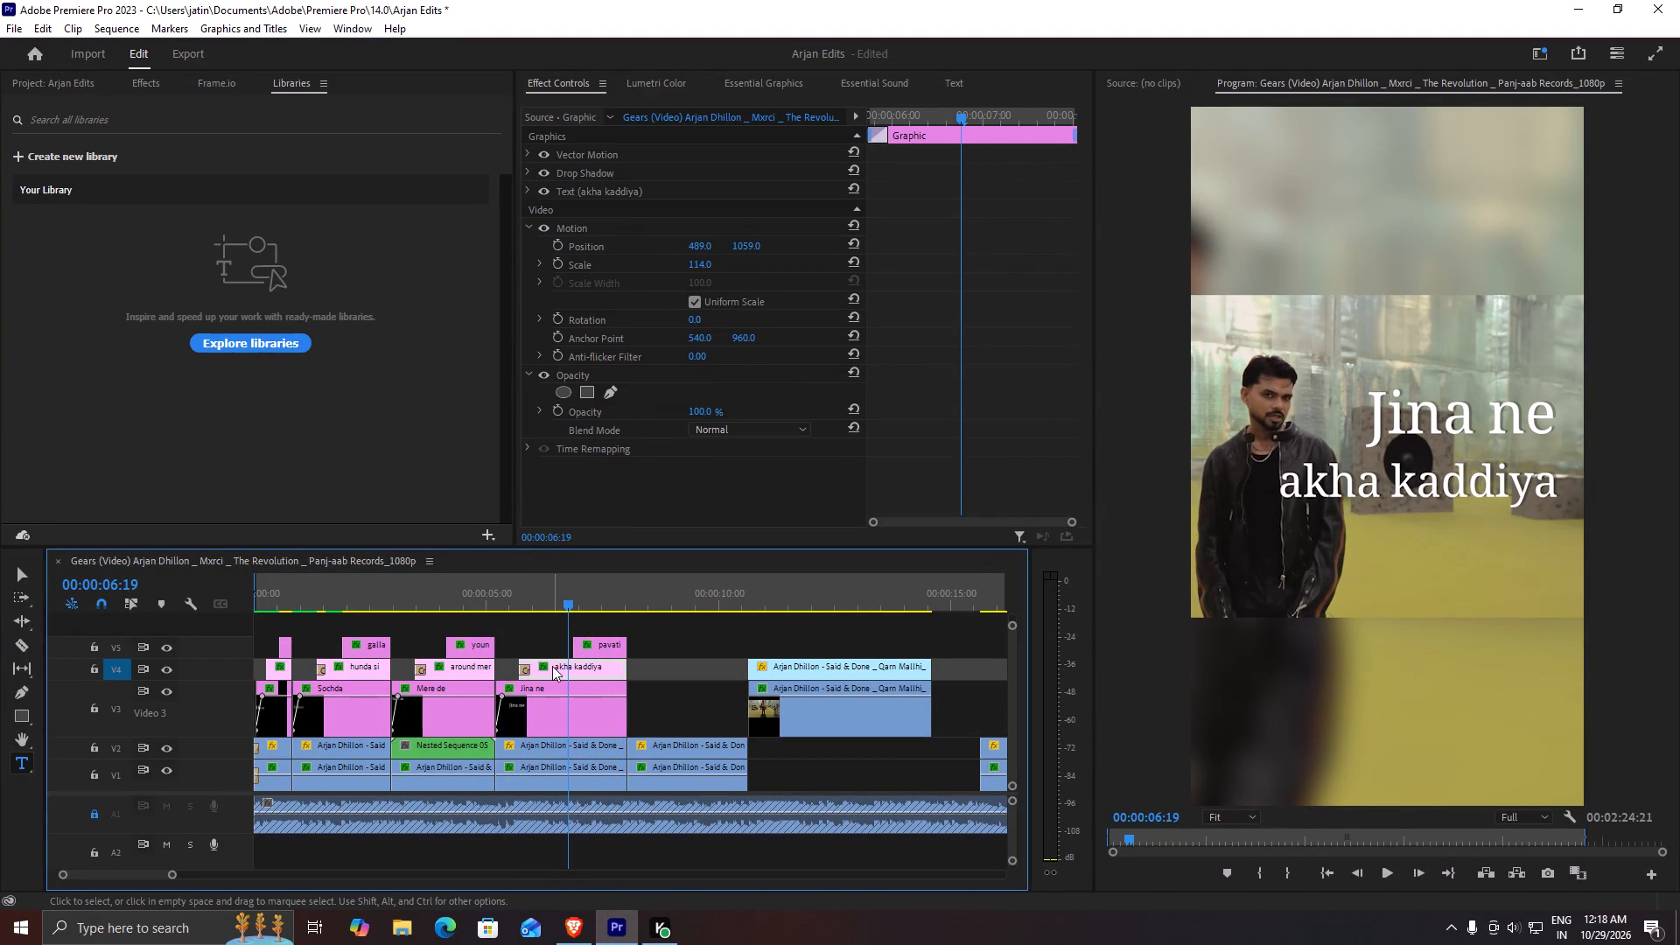
left_click(552, 666)
left_click_drag(962, 115, 846, 119)
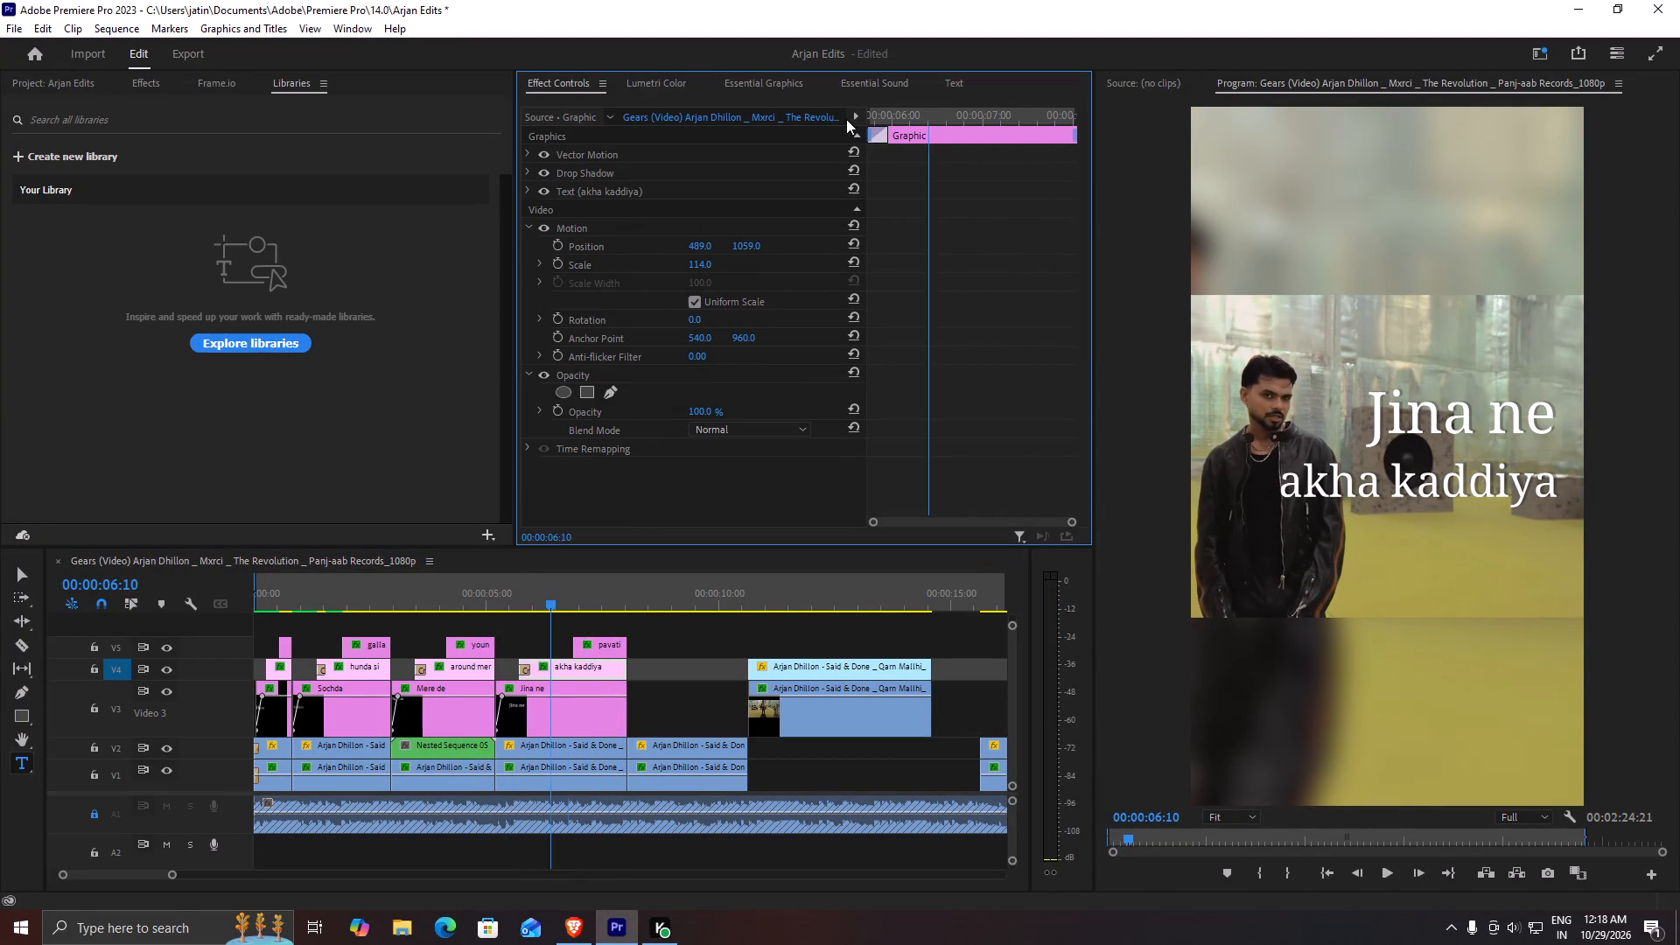
left_click_drag(846, 119, 830, 122)
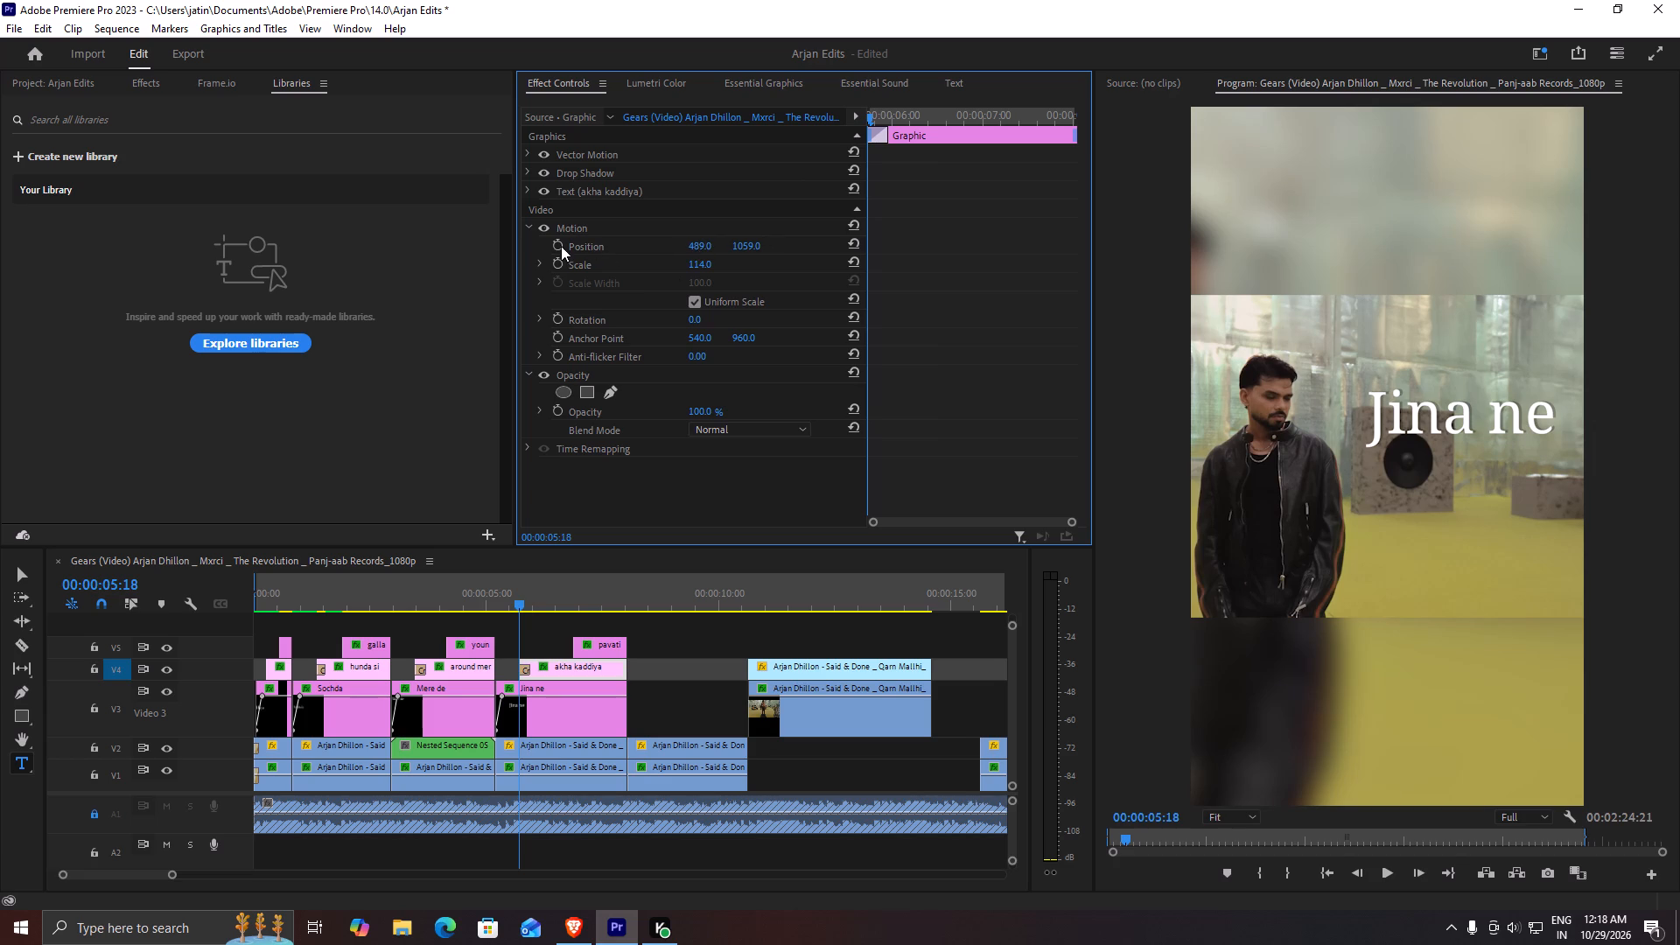
left_click(557, 246)
left_click_drag(899, 268, 829, 209)
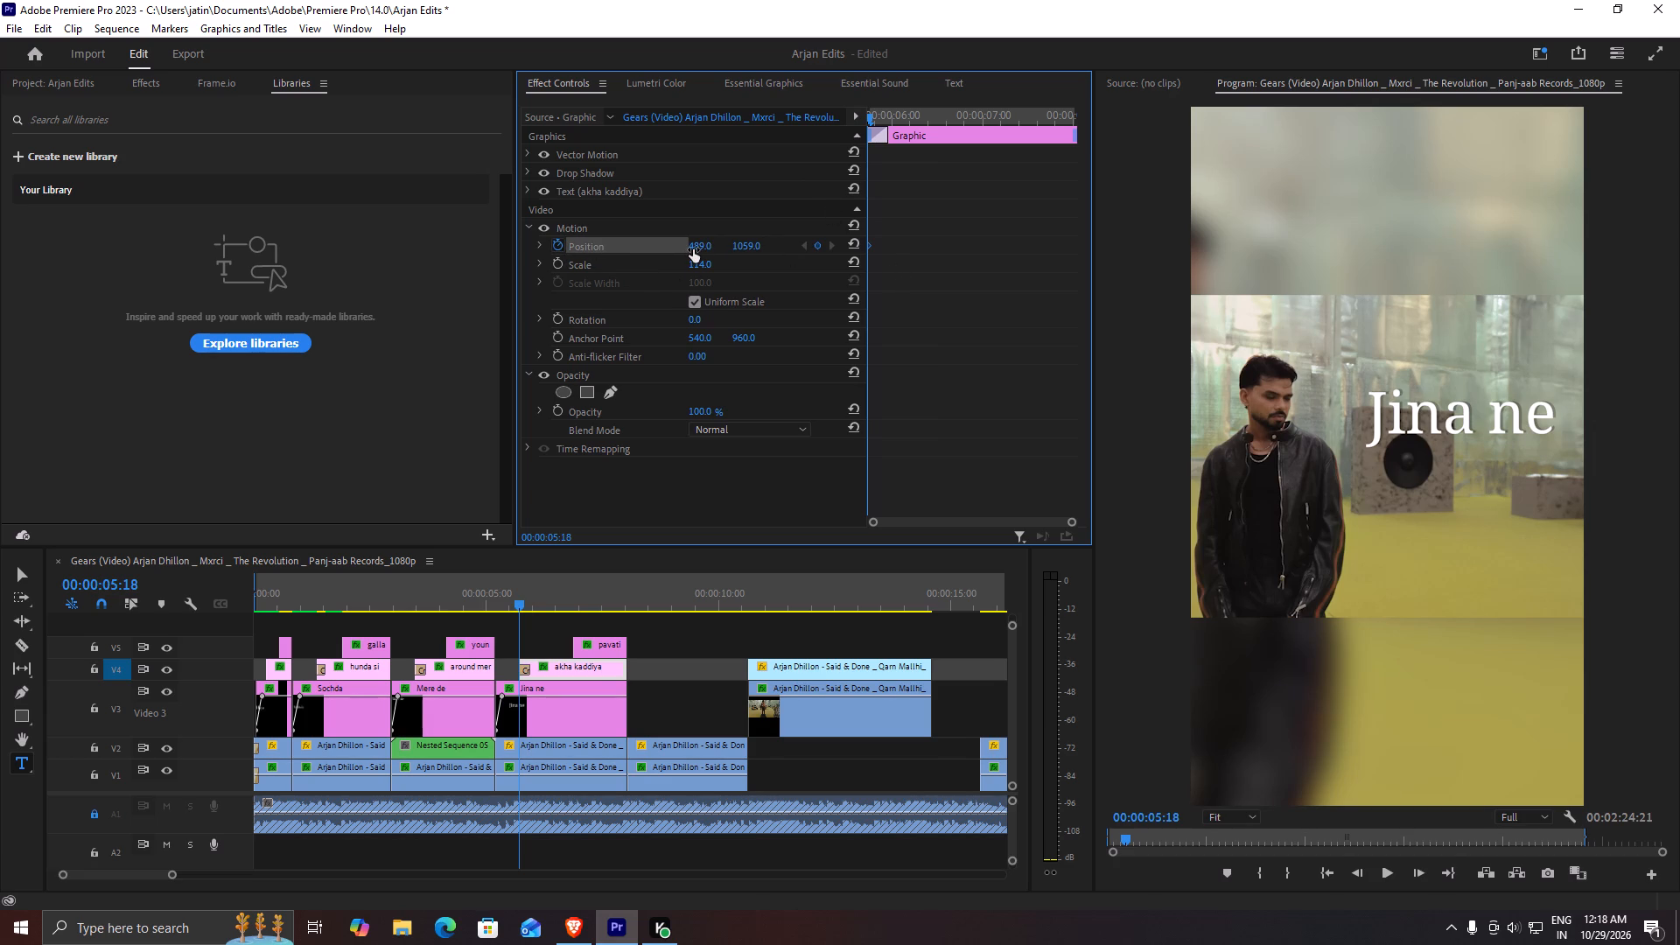
left_click_drag(693, 249, 766, 256)
Play back the section from before the "Jina ne" title through "akha kaddiya" to examine the title's starting offset.
left_click_drag(523, 610, 493, 610)
key("space")
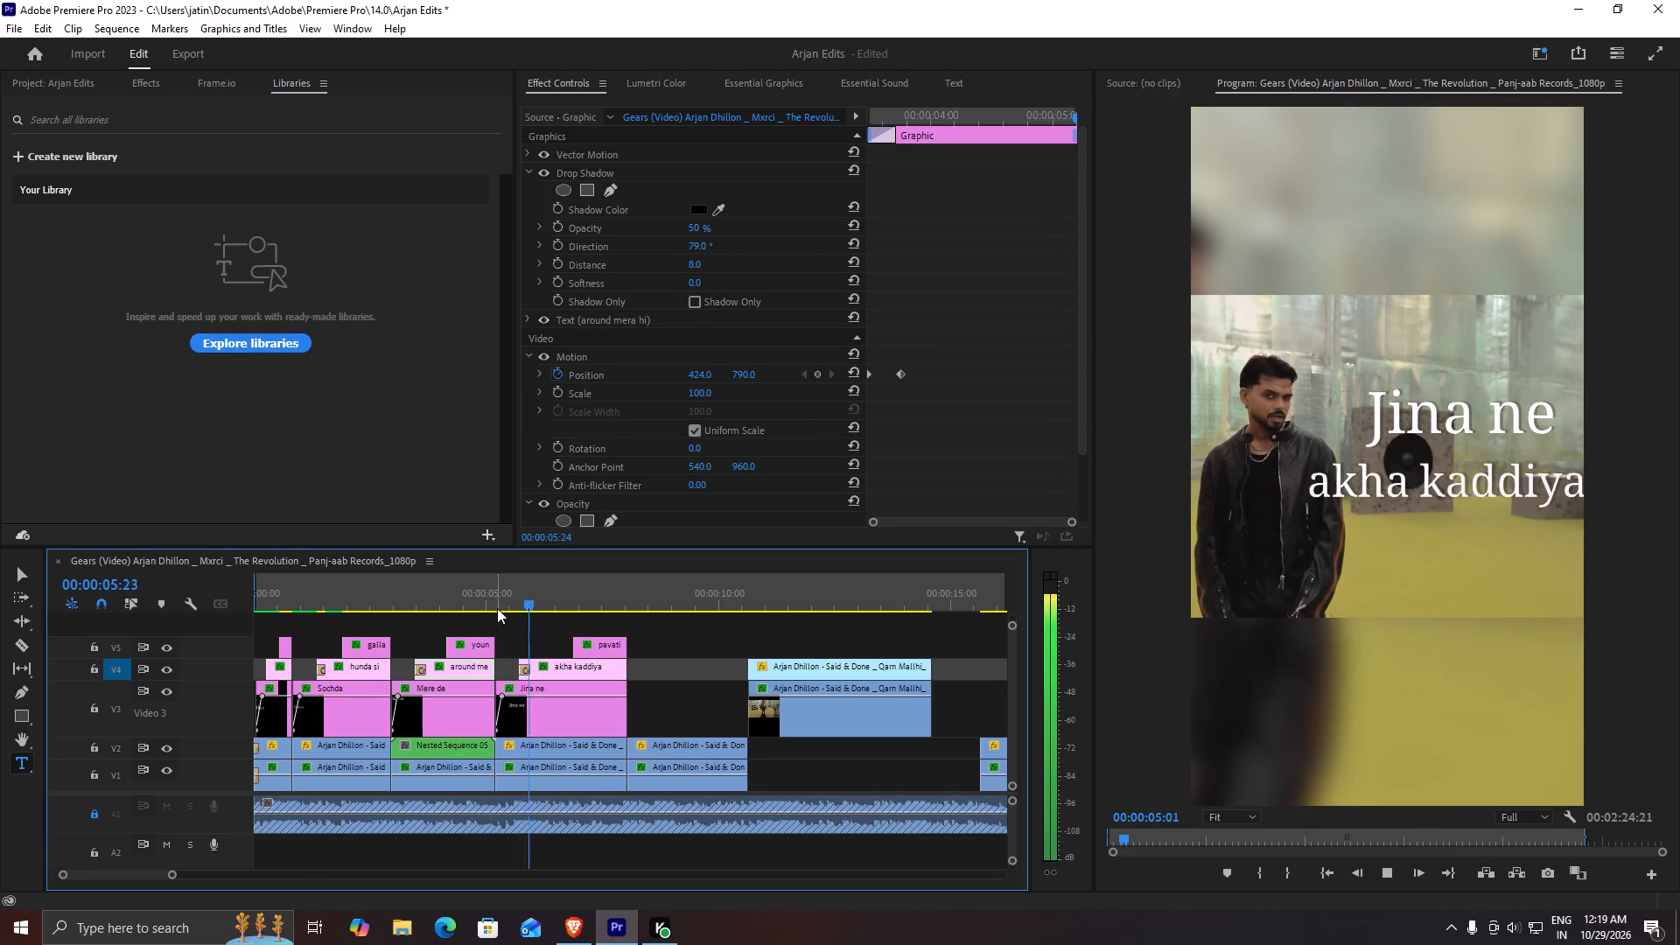
key("space")
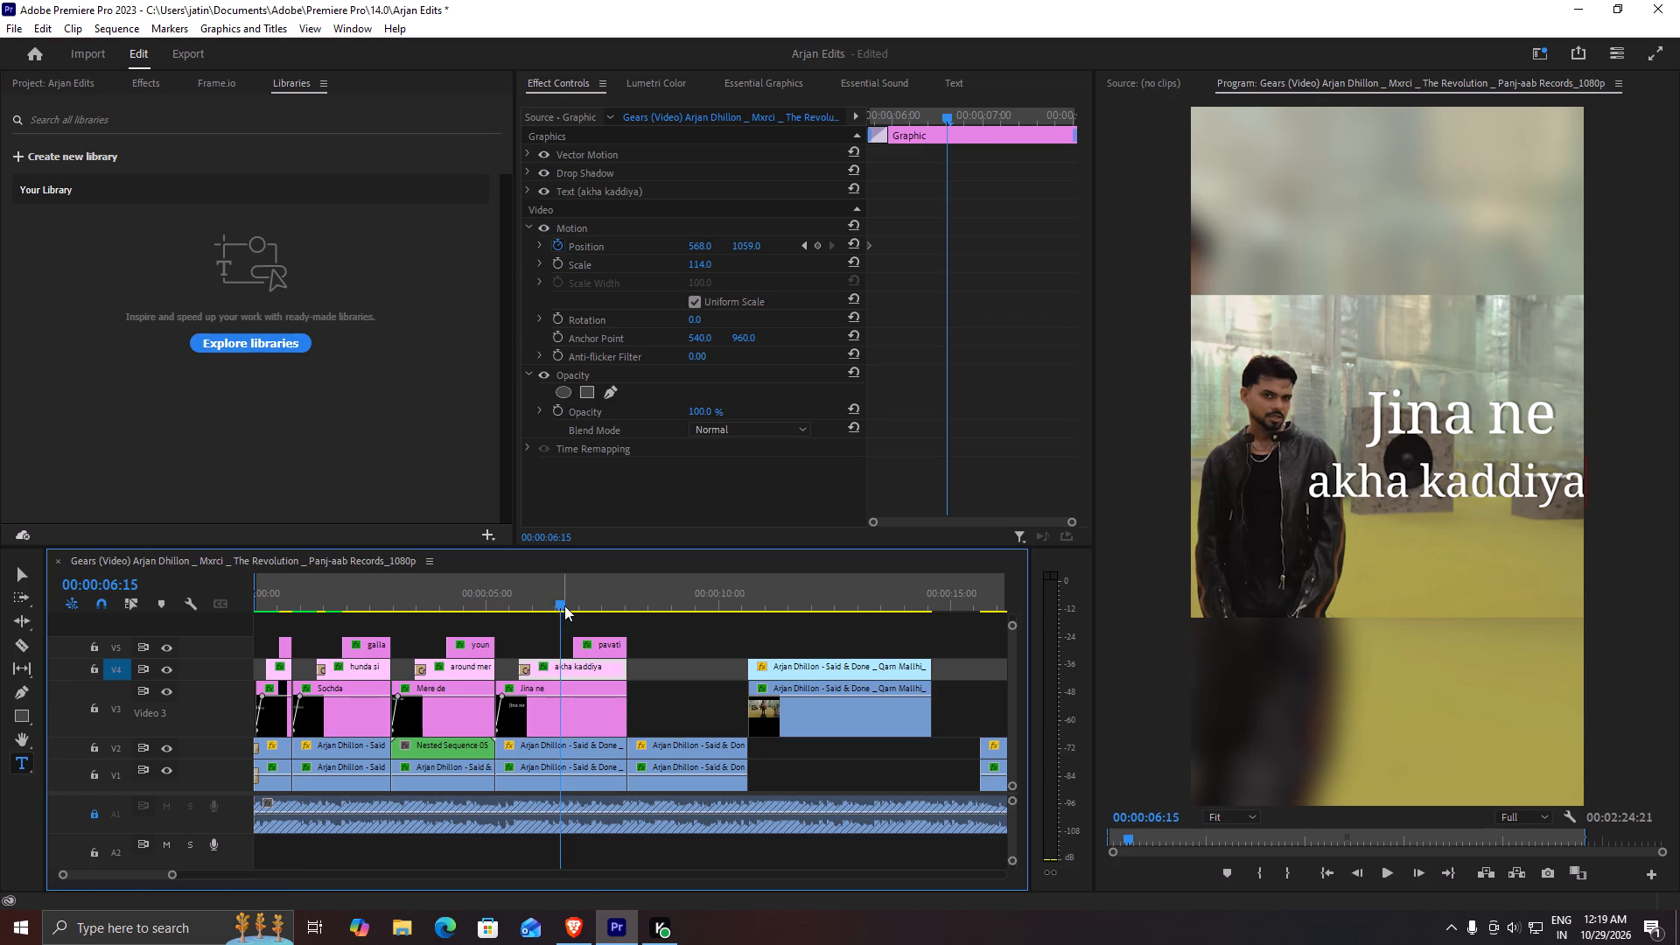
left_click_drag(564, 605, 507, 589)
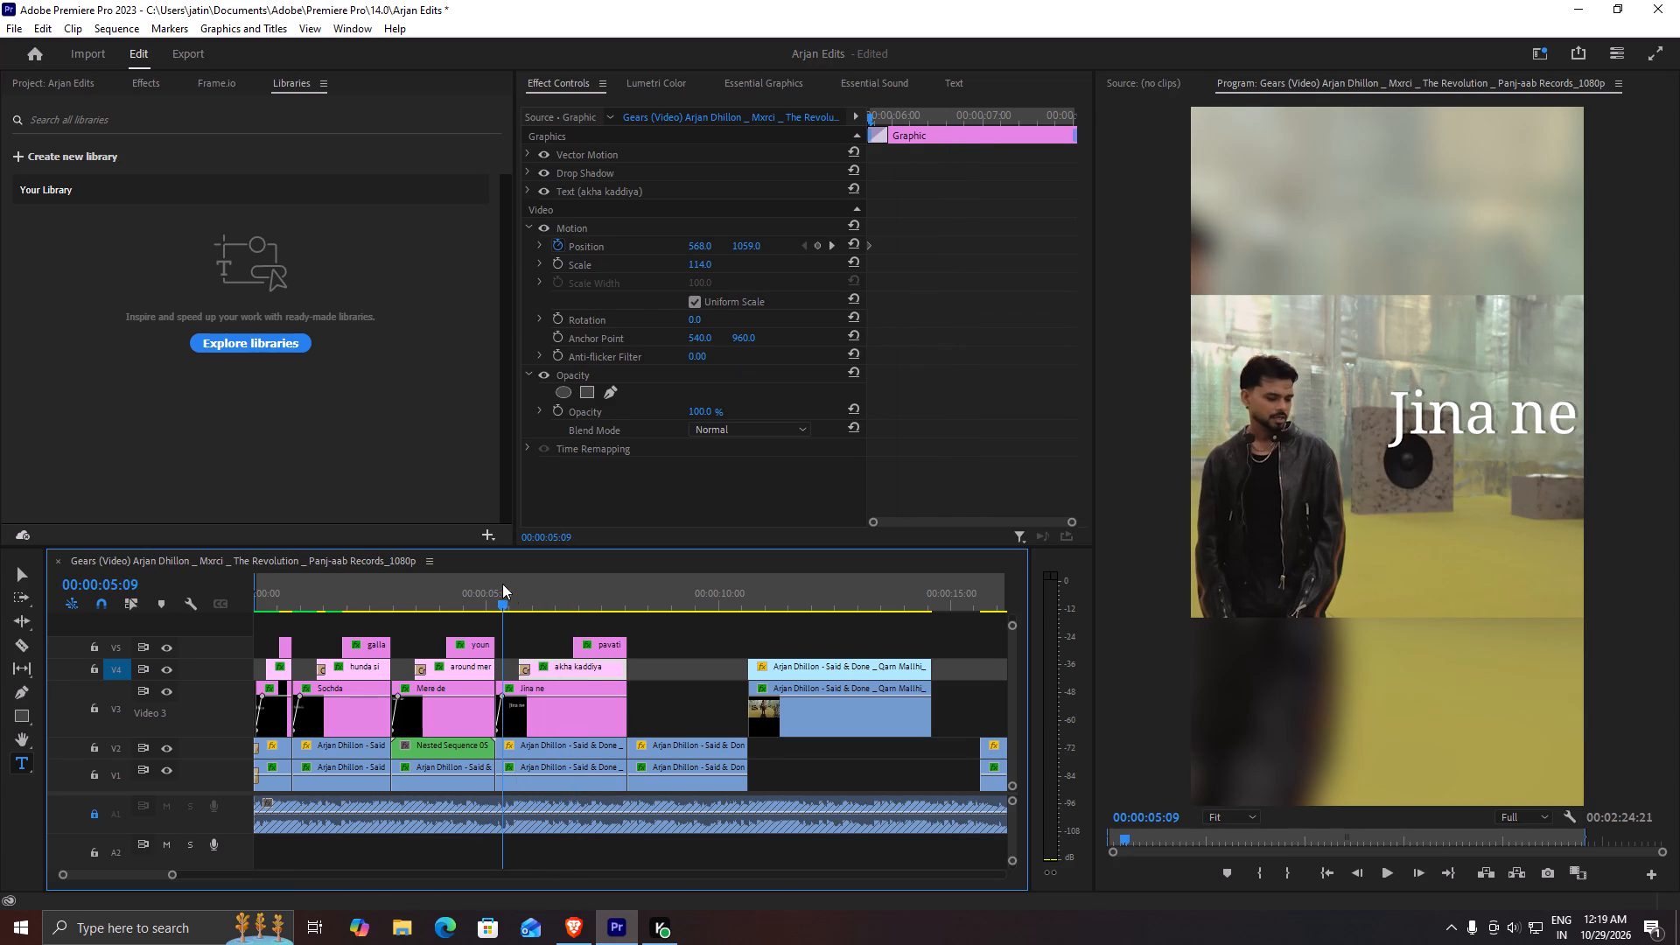
left_click_drag(502, 584, 484, 589)
key("space")
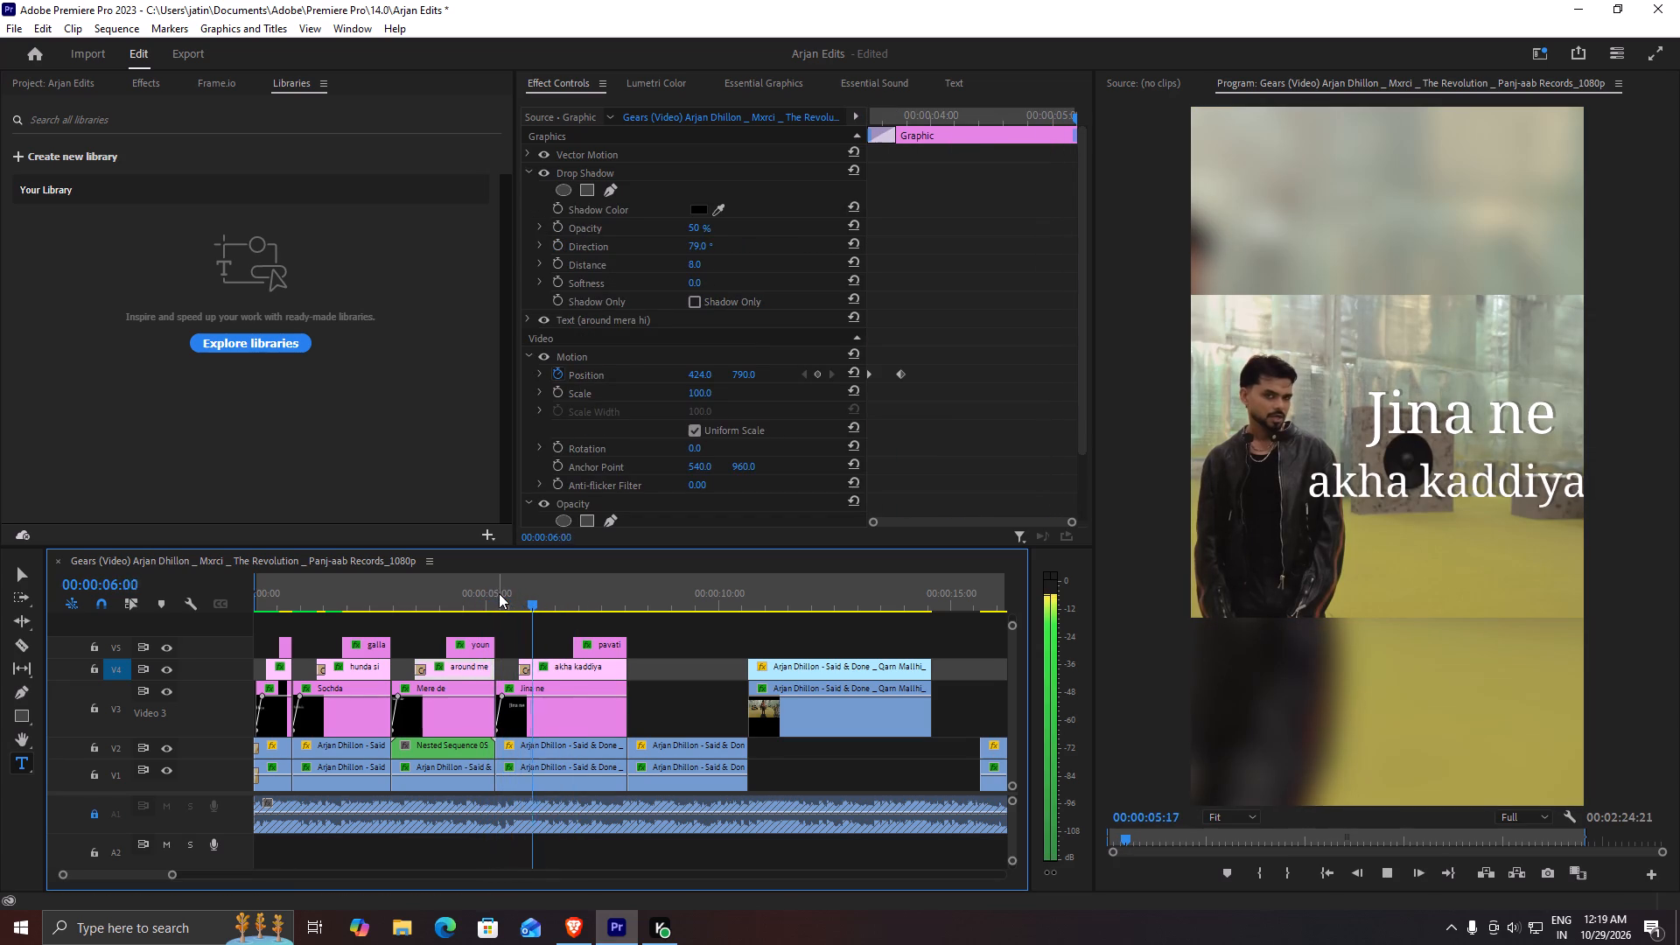
key("space")
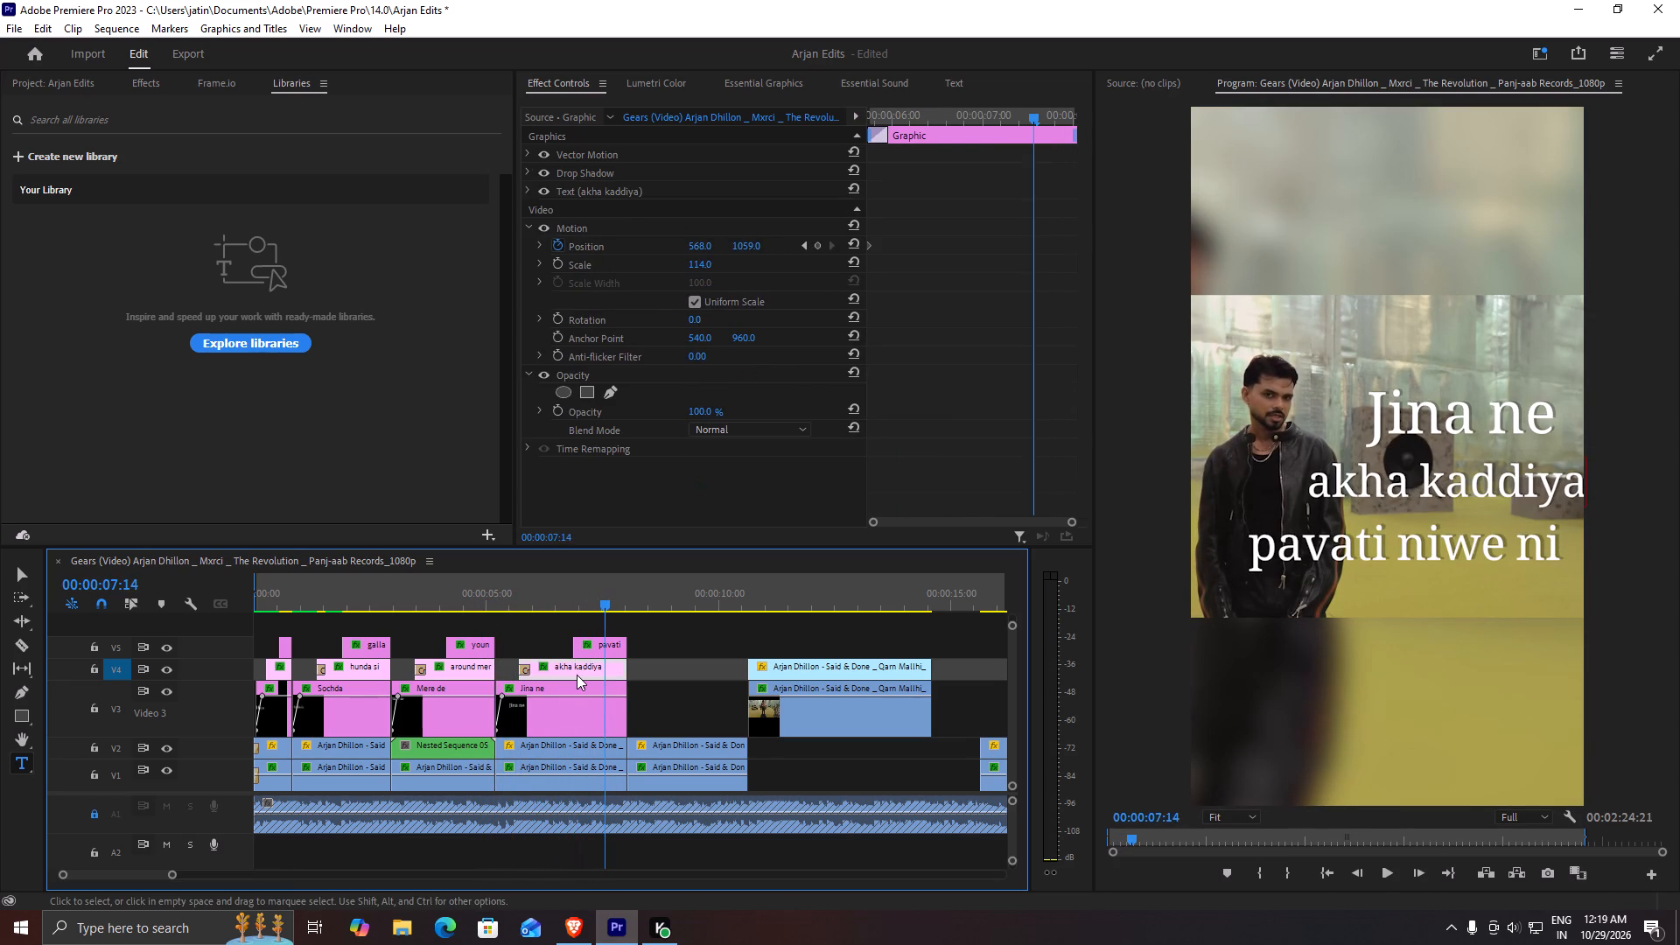
Set the "akha kaddiya" title's horizontal Position to 750 on the keyframe at the clip start, 00:00:05:18.
left_click(577, 675)
left_click_drag(892, 261, 854, 242)
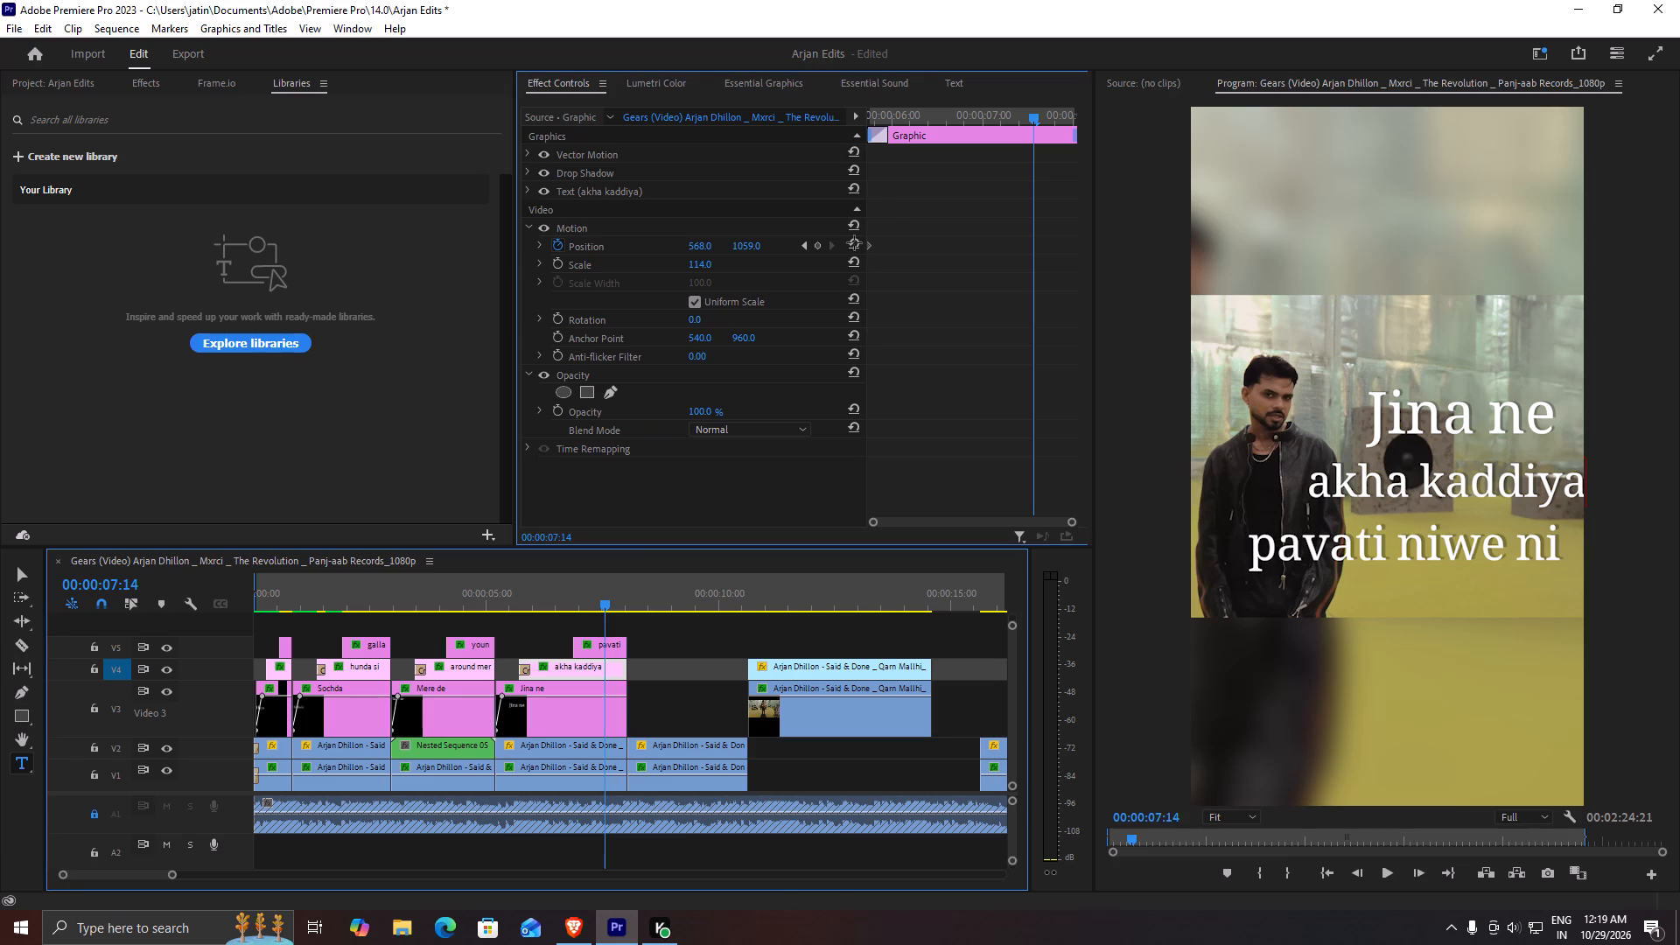
left_click_drag(854, 242, 845, 237)
left_click_drag(1033, 114, 795, 150)
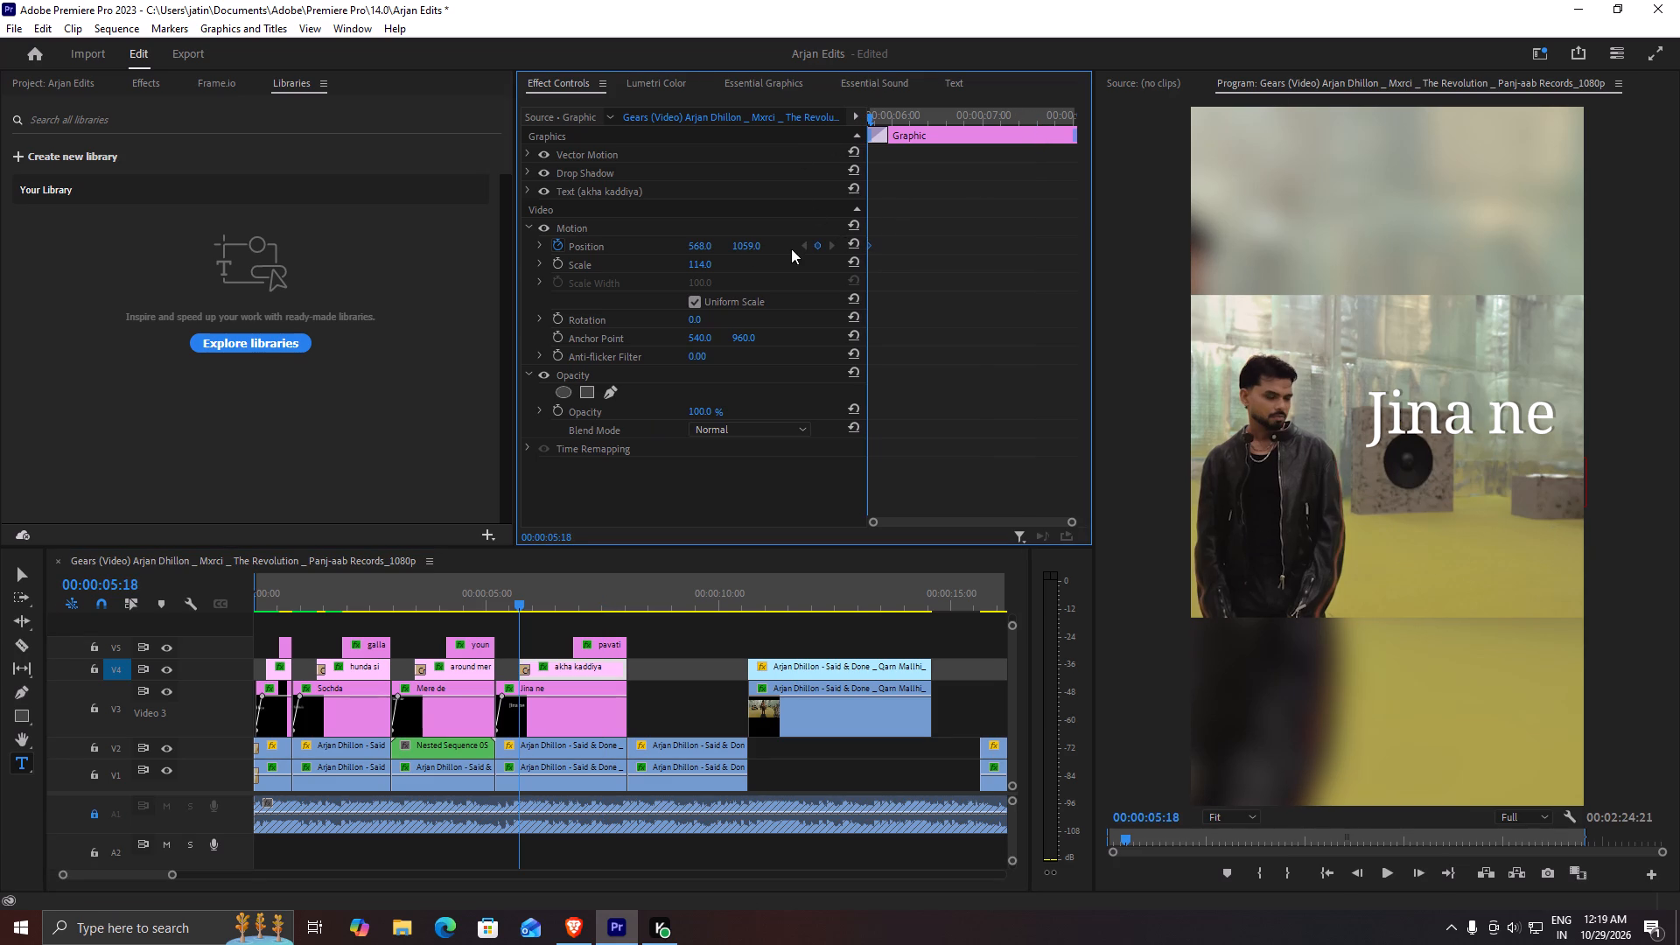
left_click_drag(696, 248, 806, 251)
left_click_drag(806, 251, 864, 262)
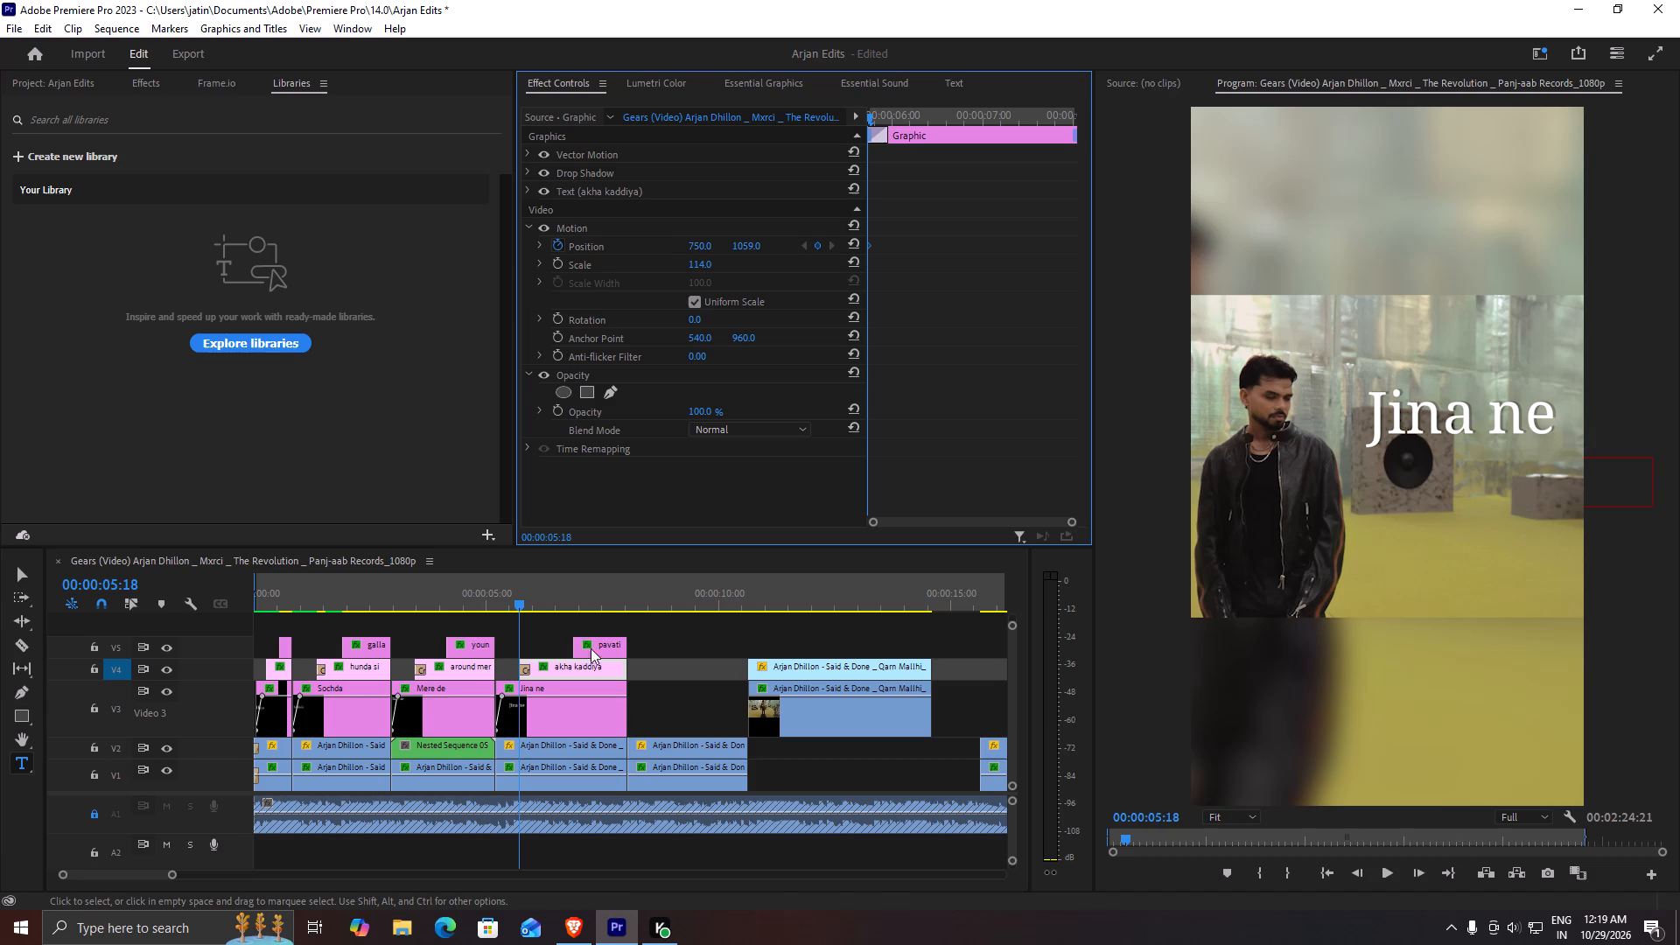
Add a second Position keyframe to the "akha kaddiya" title at 00:00:05:22 with the horizontal value set to 489.
left_click_drag(520, 599, 528, 599)
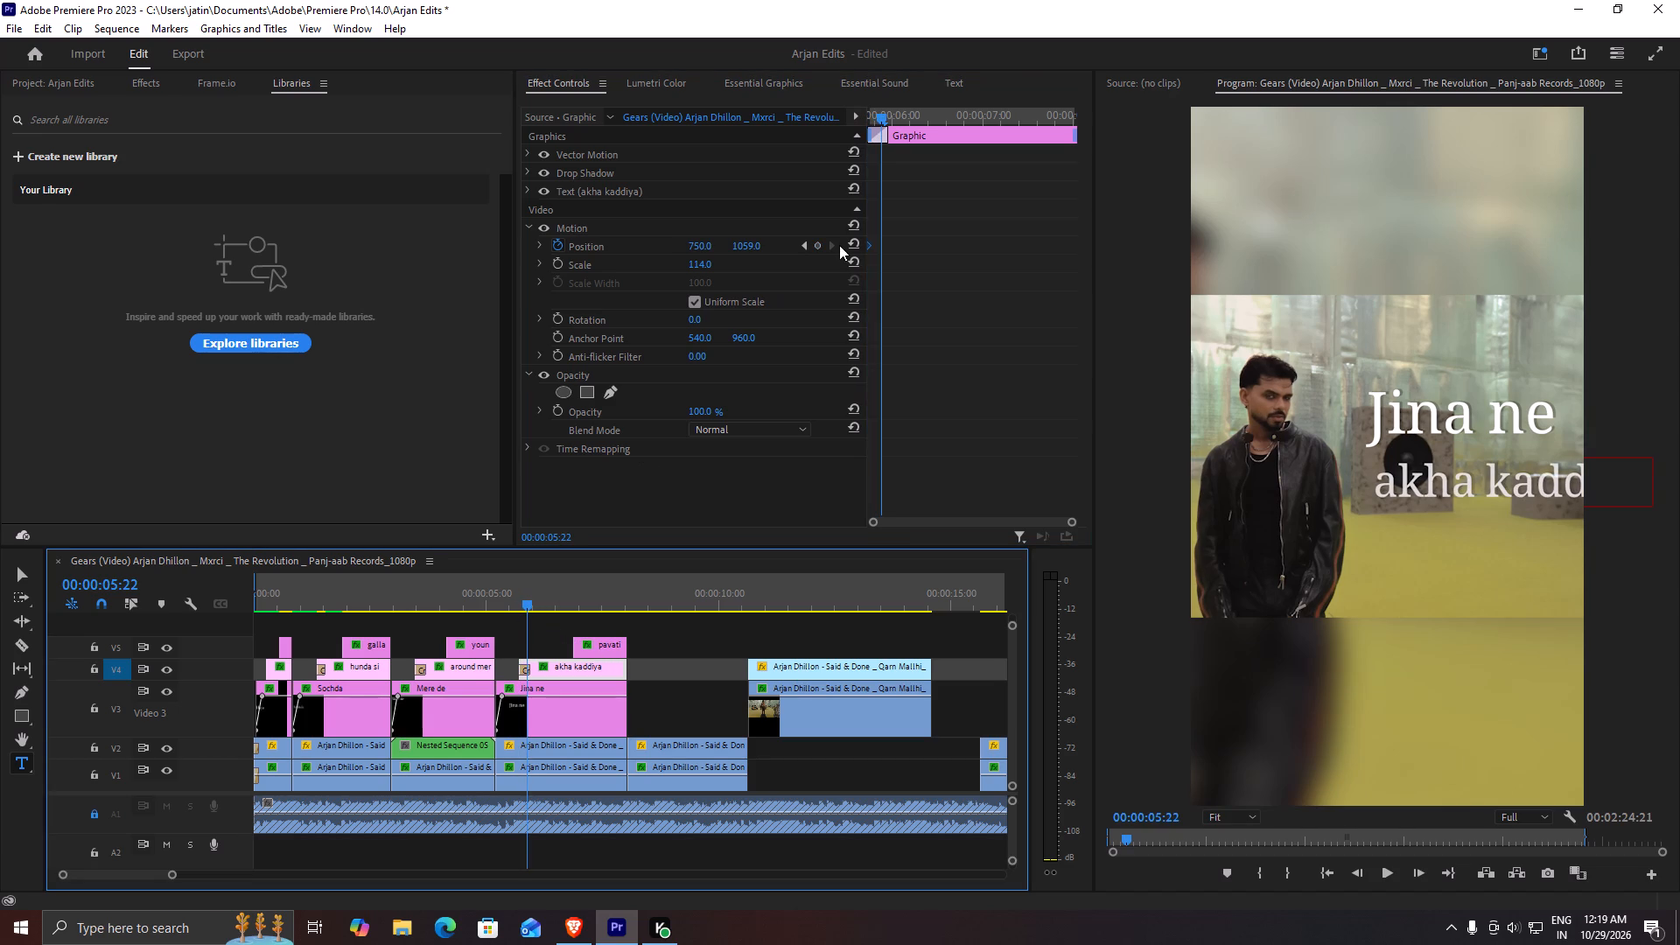
left_click(816, 247)
left_click(704, 249)
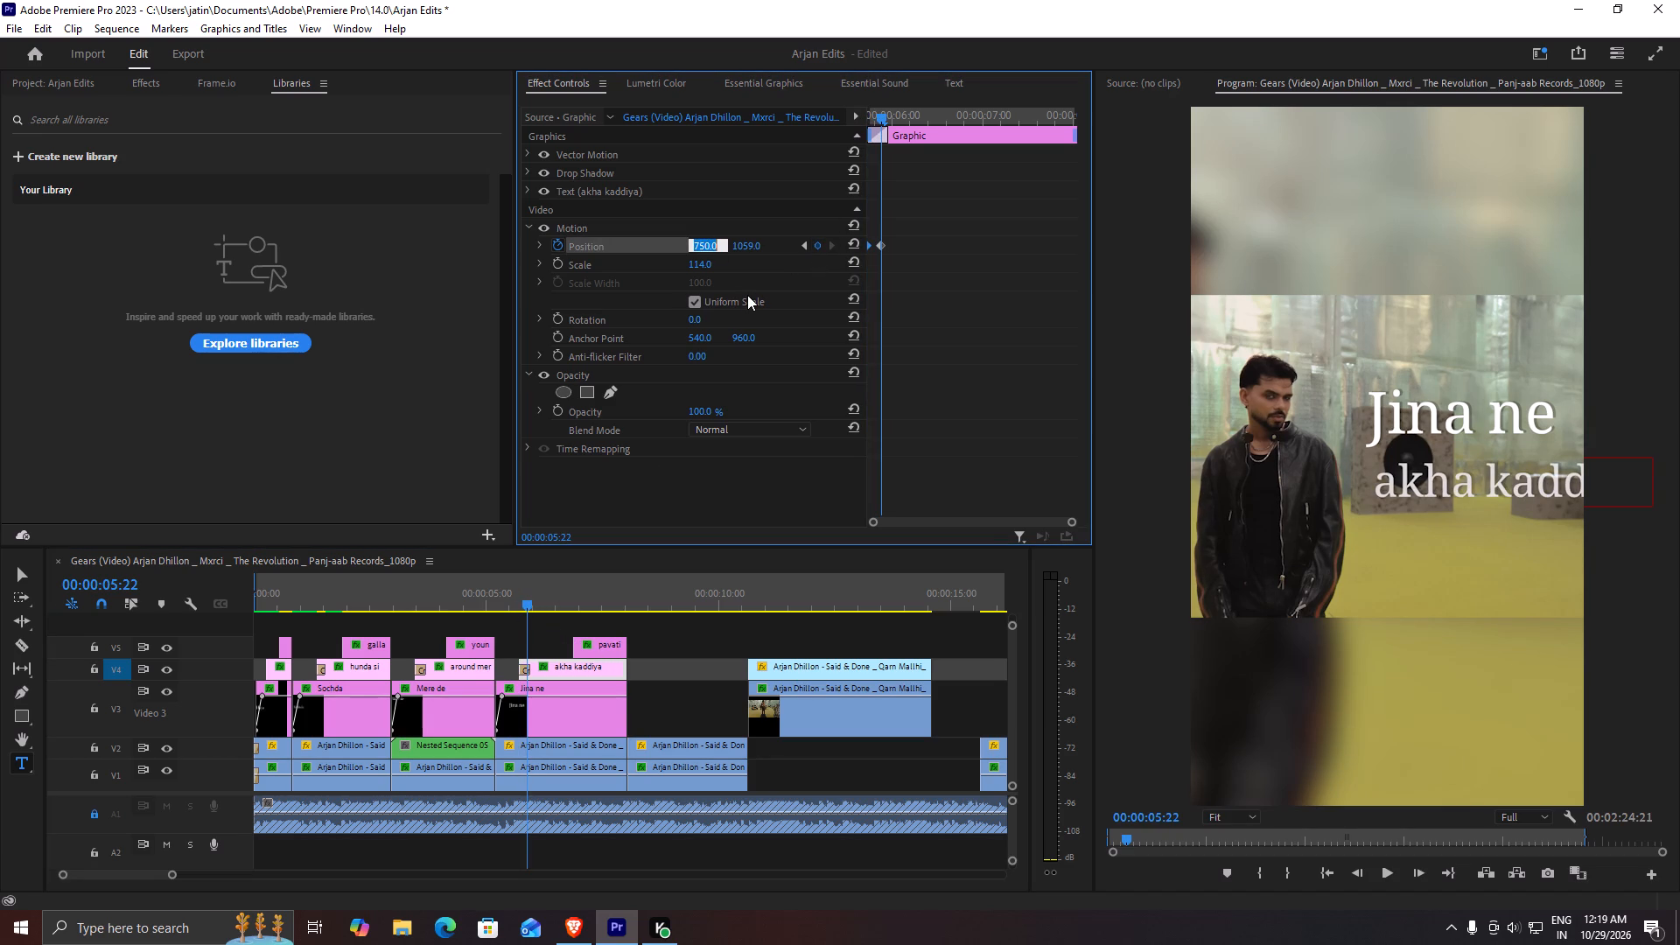
type("489")
key("Return")
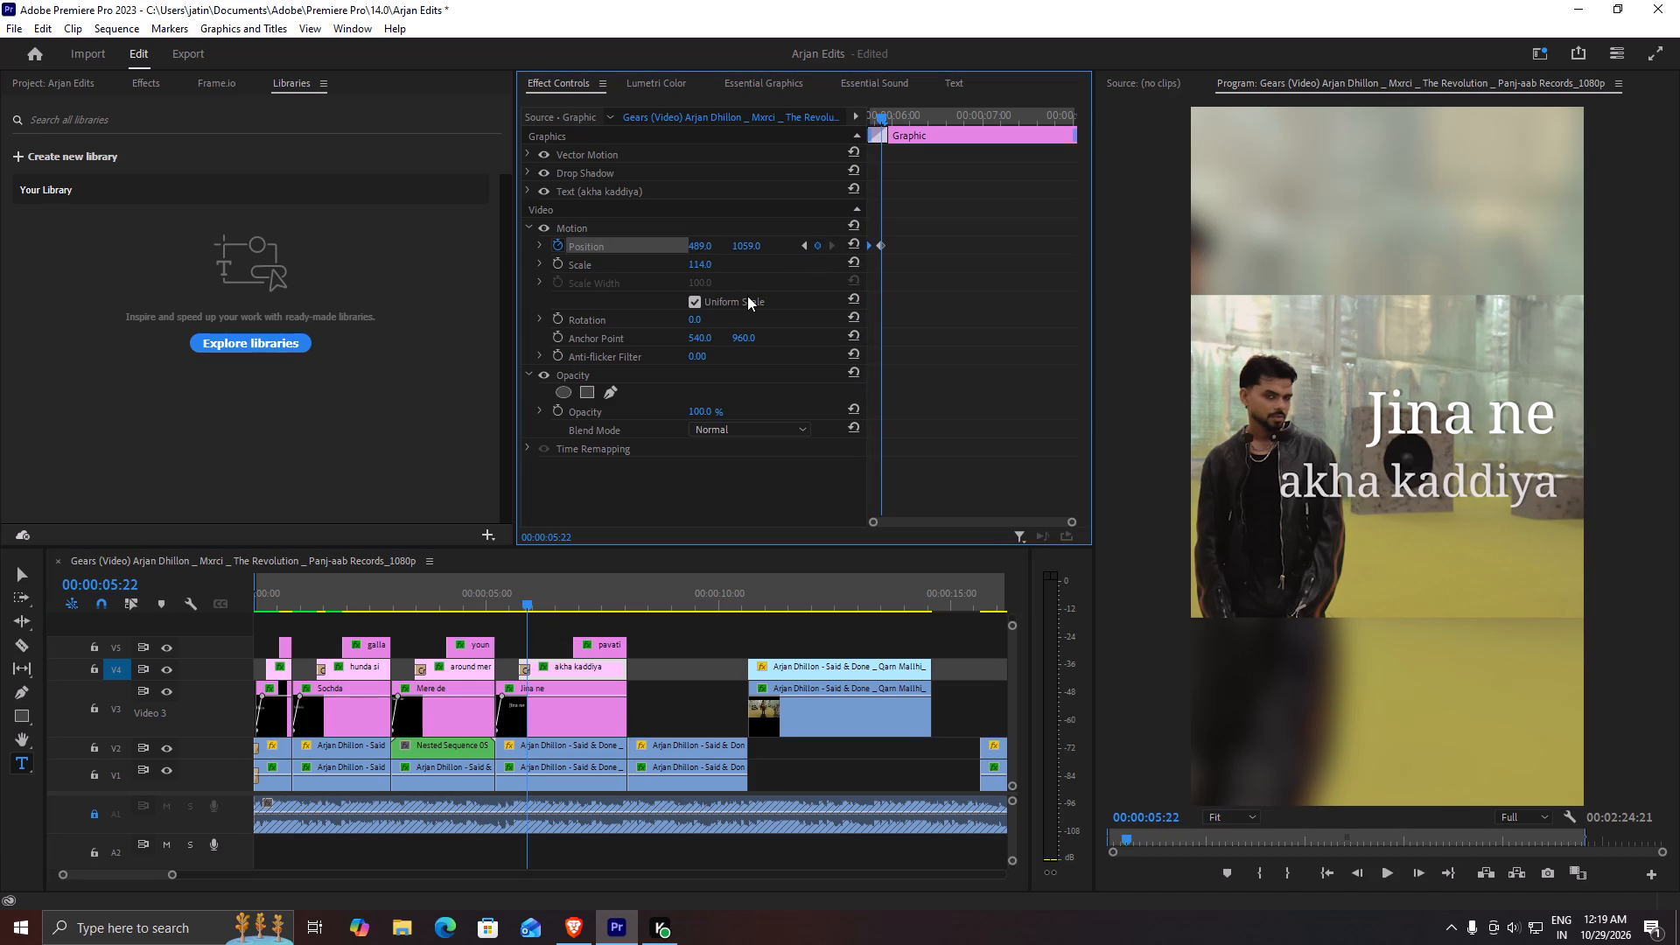